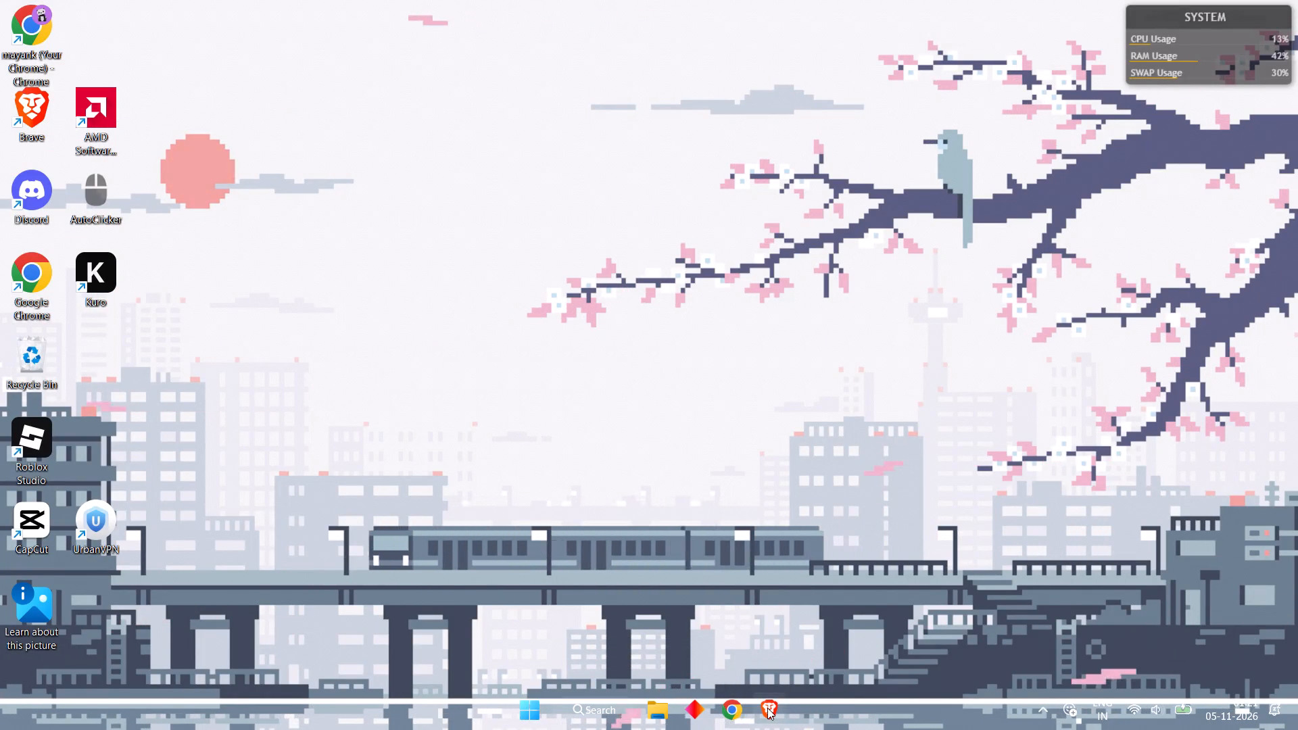
Find WhatsApp through the system search and launch the app.
left_click(574, 713)
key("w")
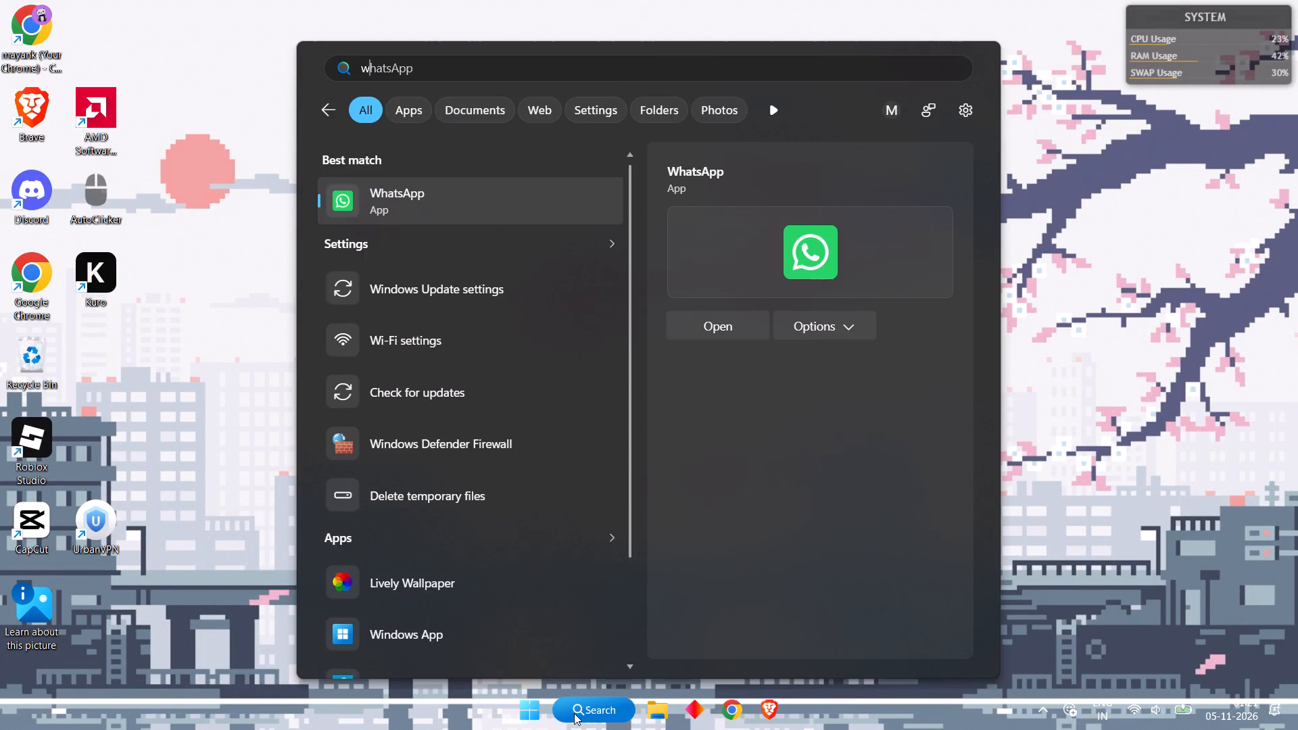
key("Return")
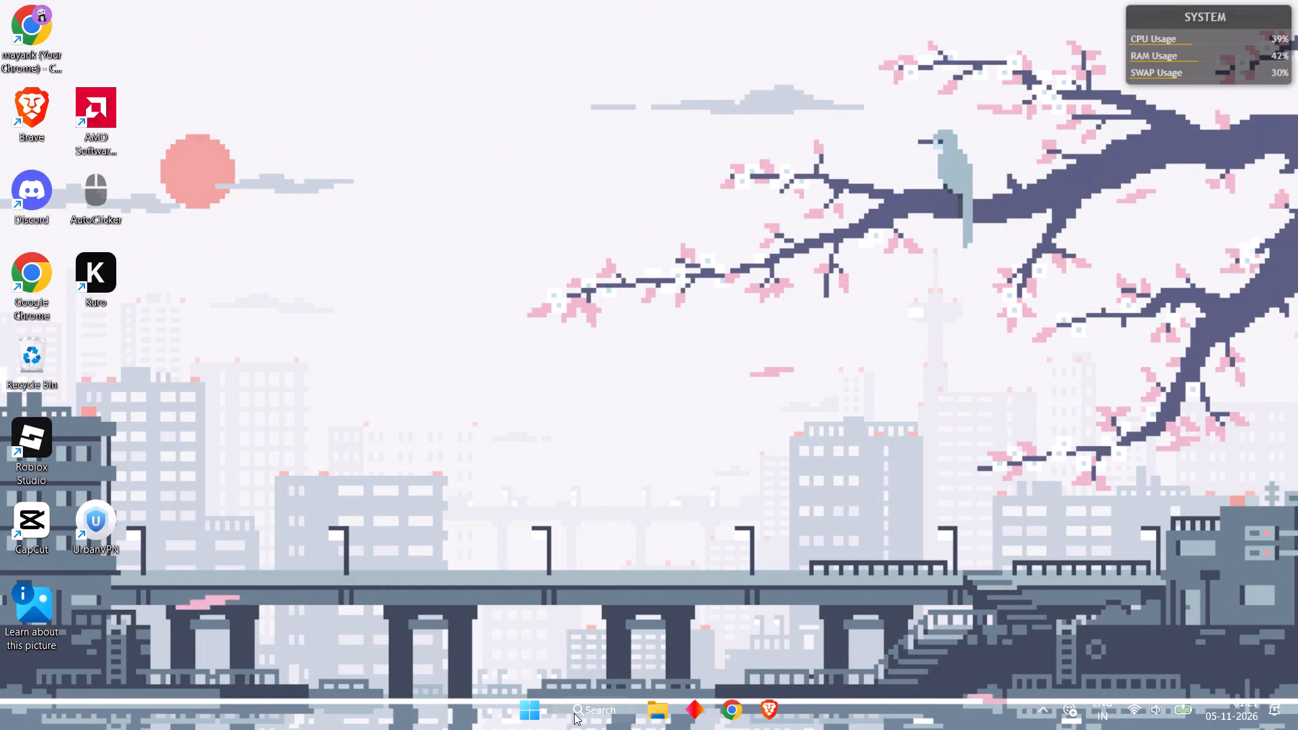
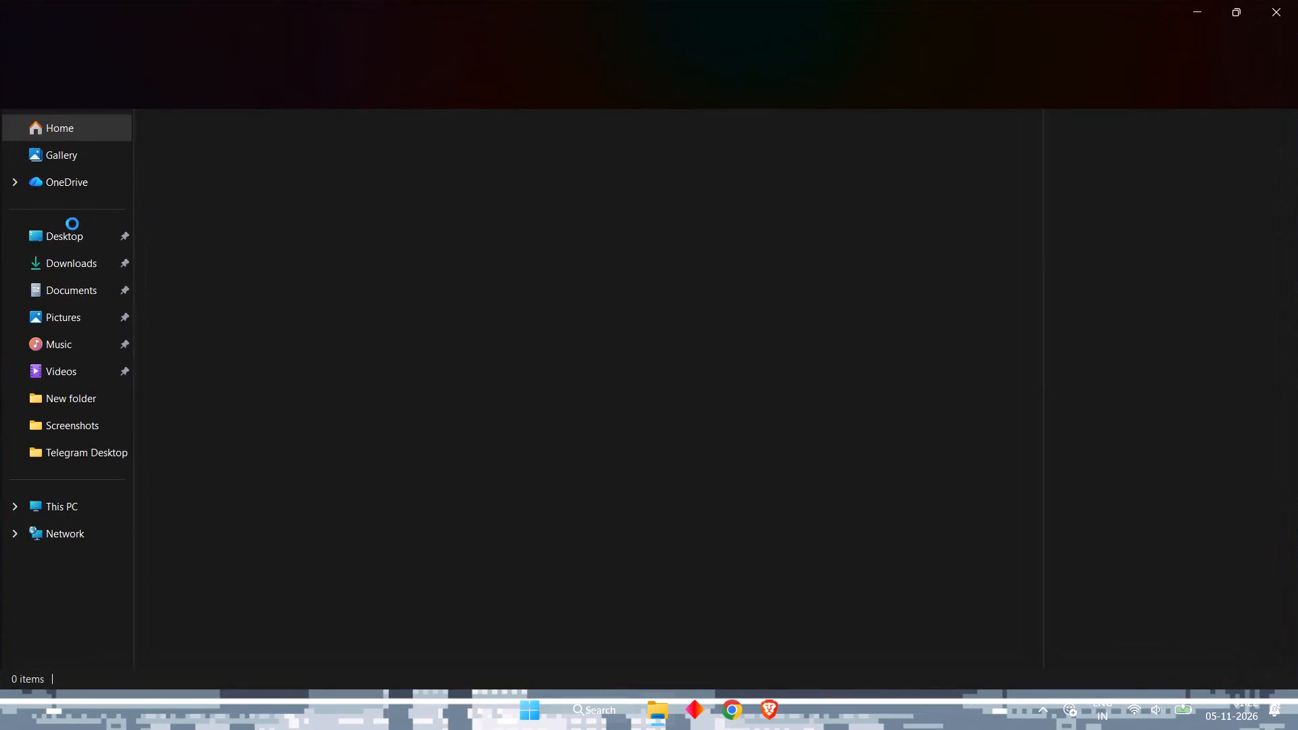
View the contents of the Downloads folder and close the File Explorer window.
left_click(73, 271)
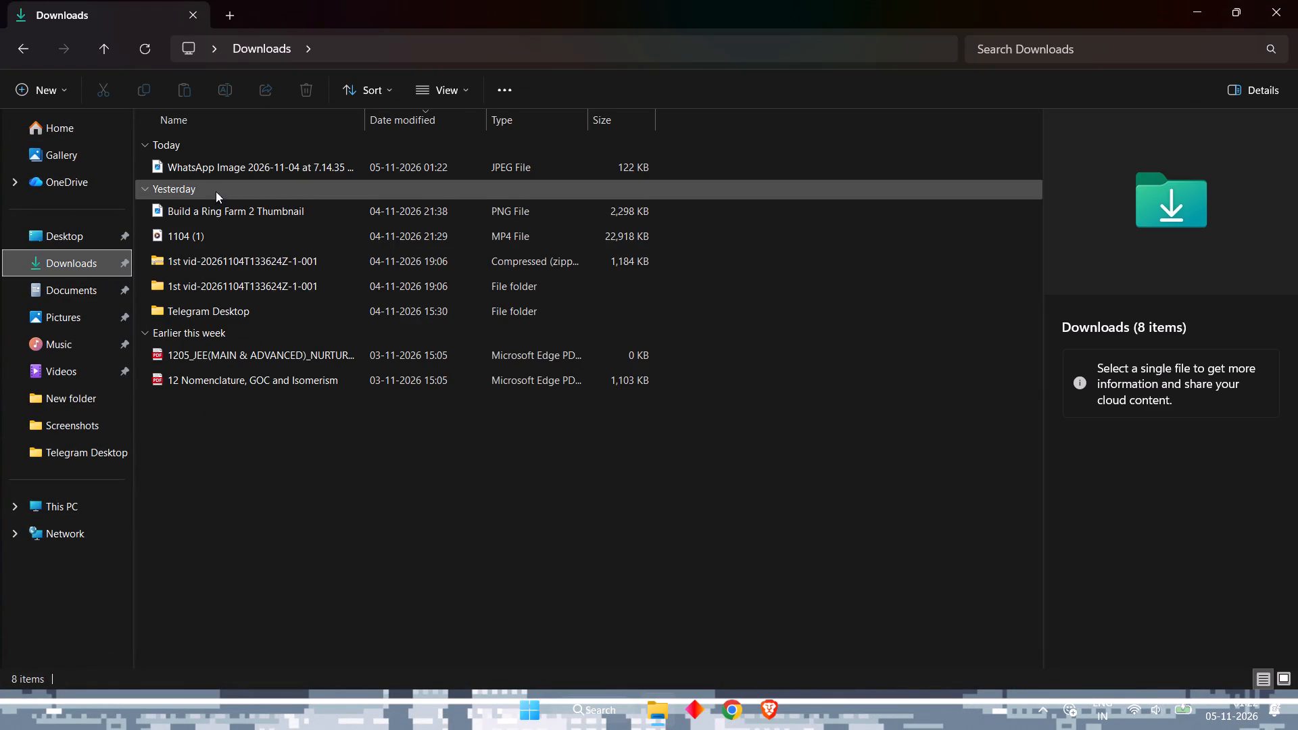
left_click(1297, 0)
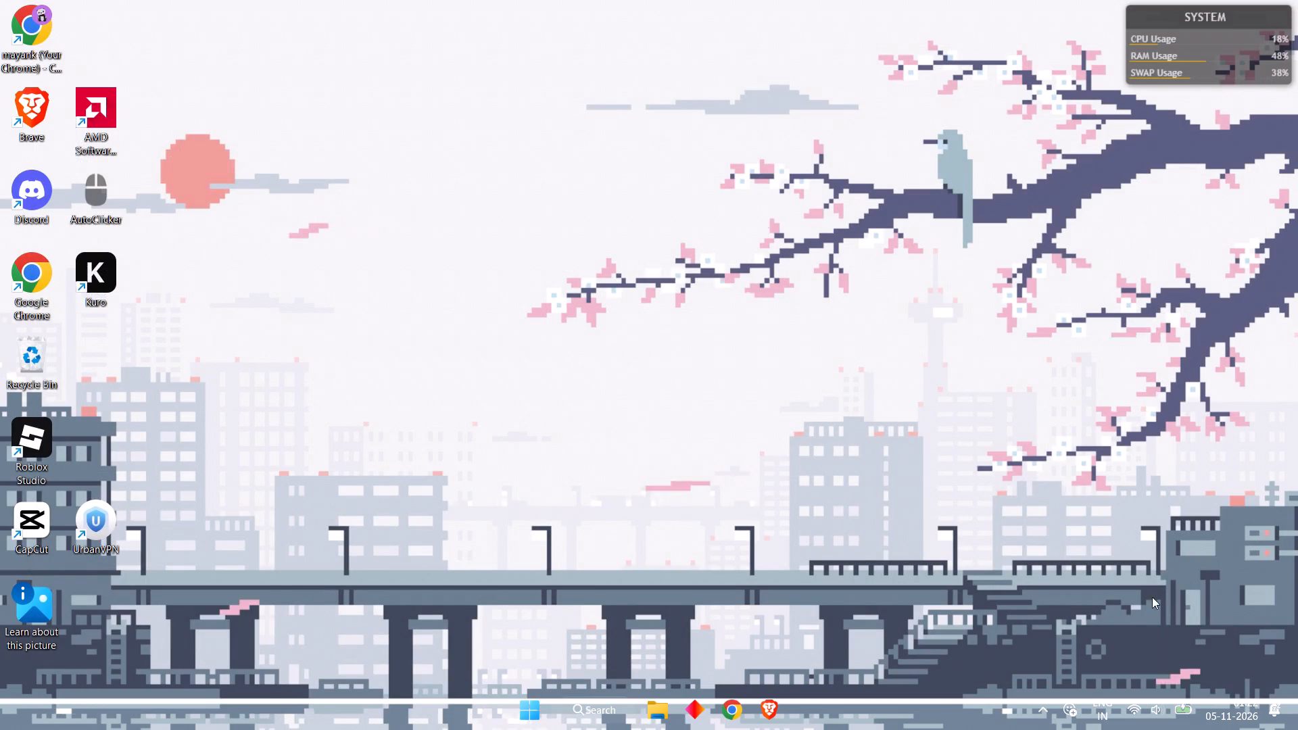
Show the hidden system tray icons on the desktop.
left_click(1051, 702)
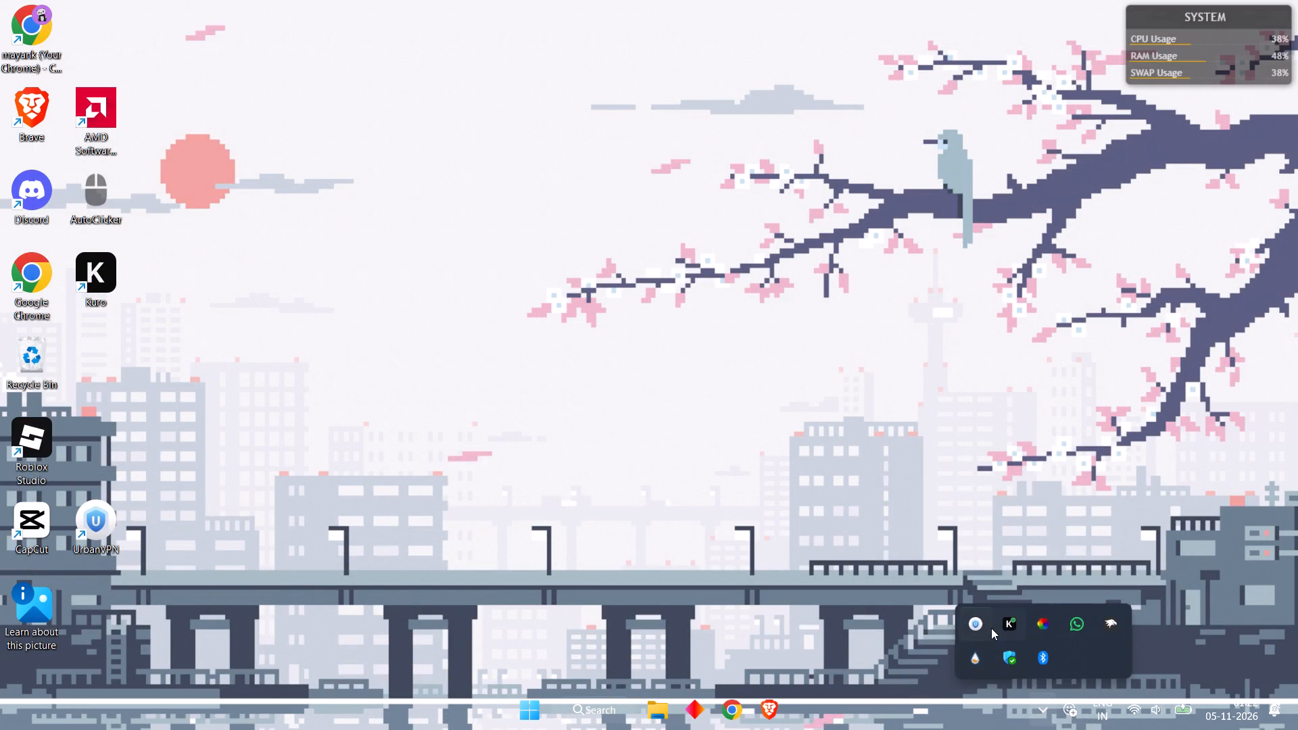
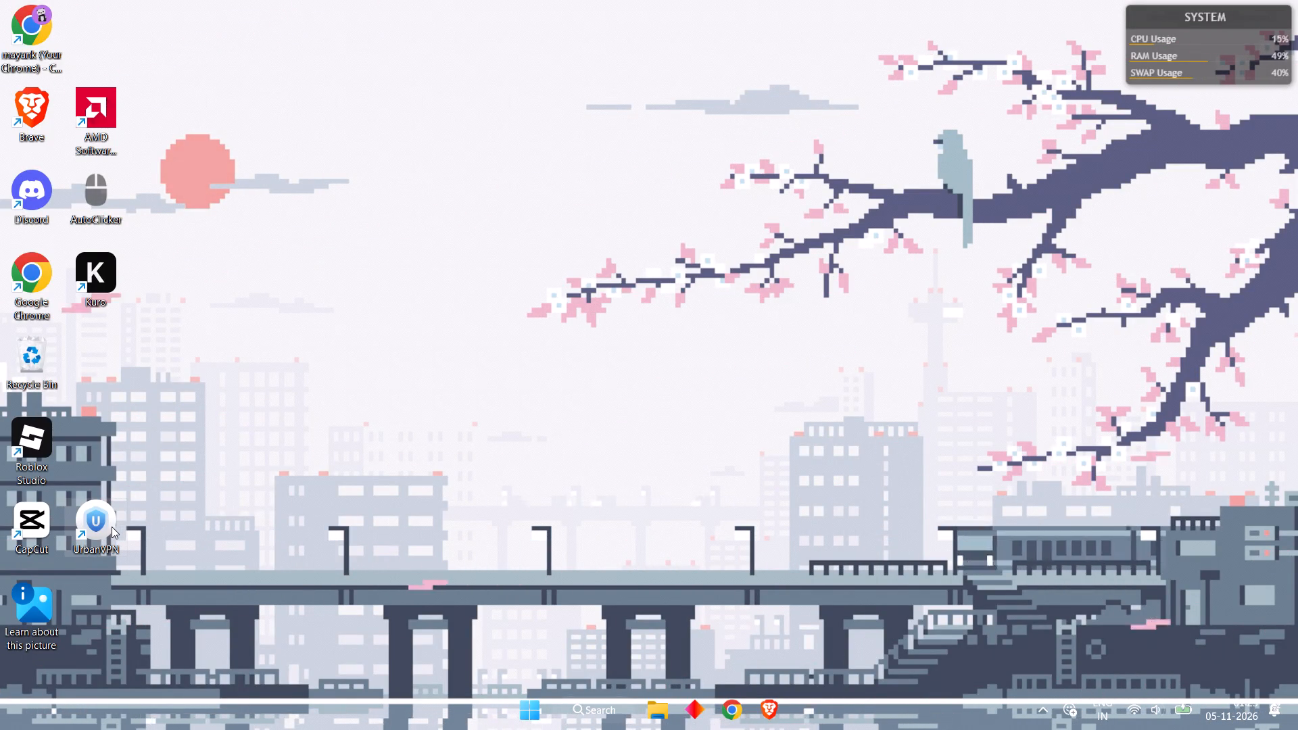
Launch UrbanVPN from its desktop shortcut.
double_click(109, 525)
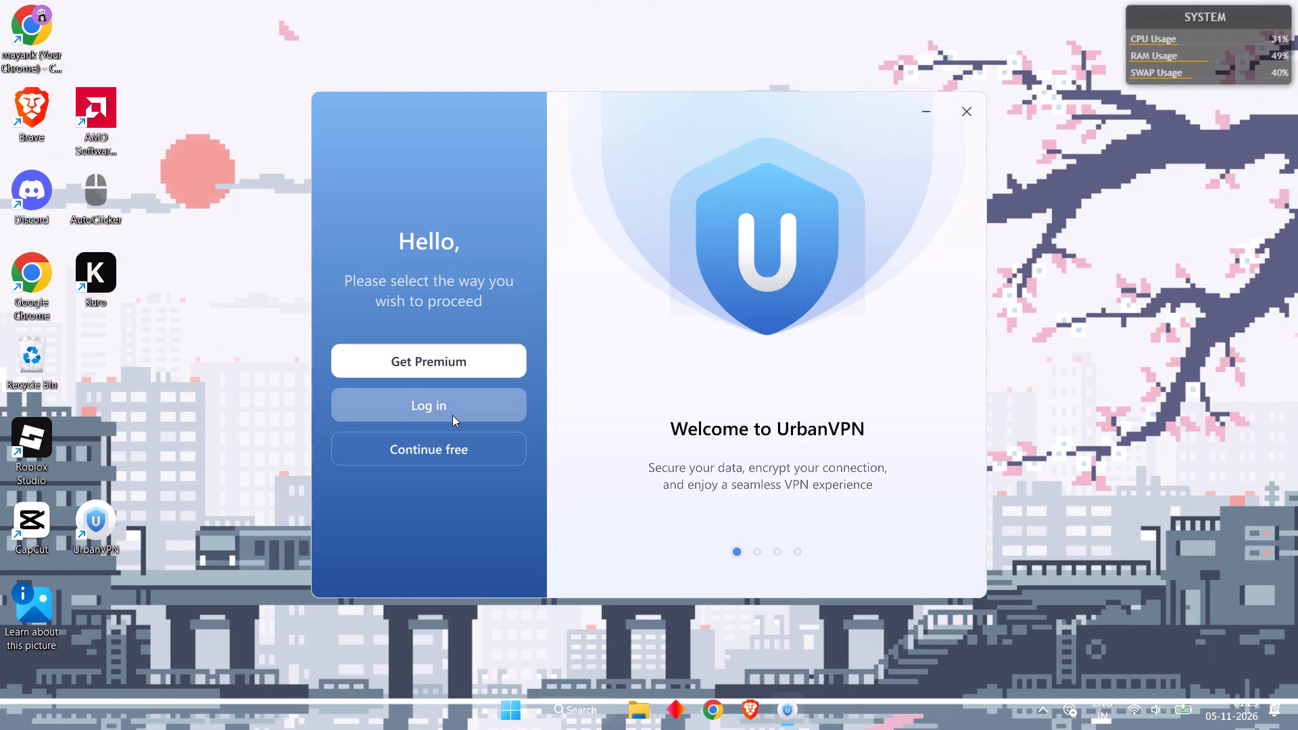
Continue with the free UrbanVPN version, connect to the Russia location and minimize the VPN window.
left_click(450, 451)
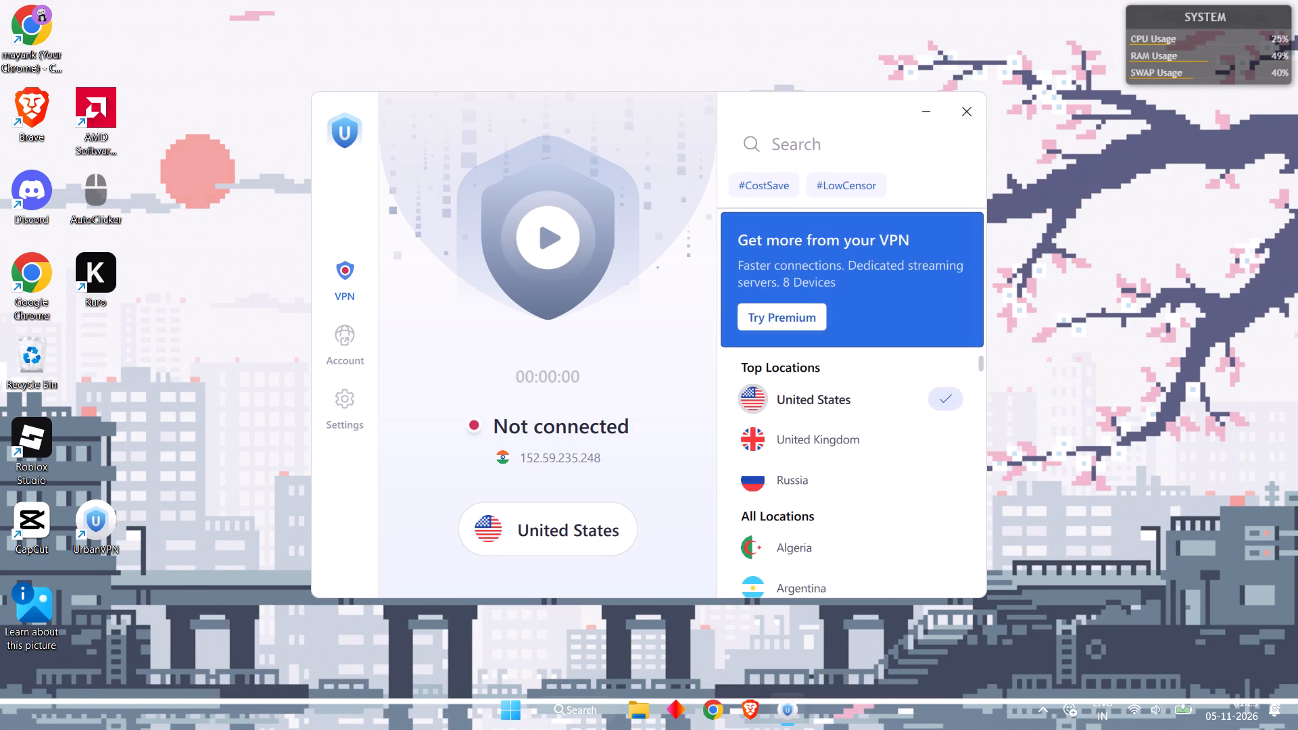
left_click(856, 147)
type("russia")
left_click(782, 350)
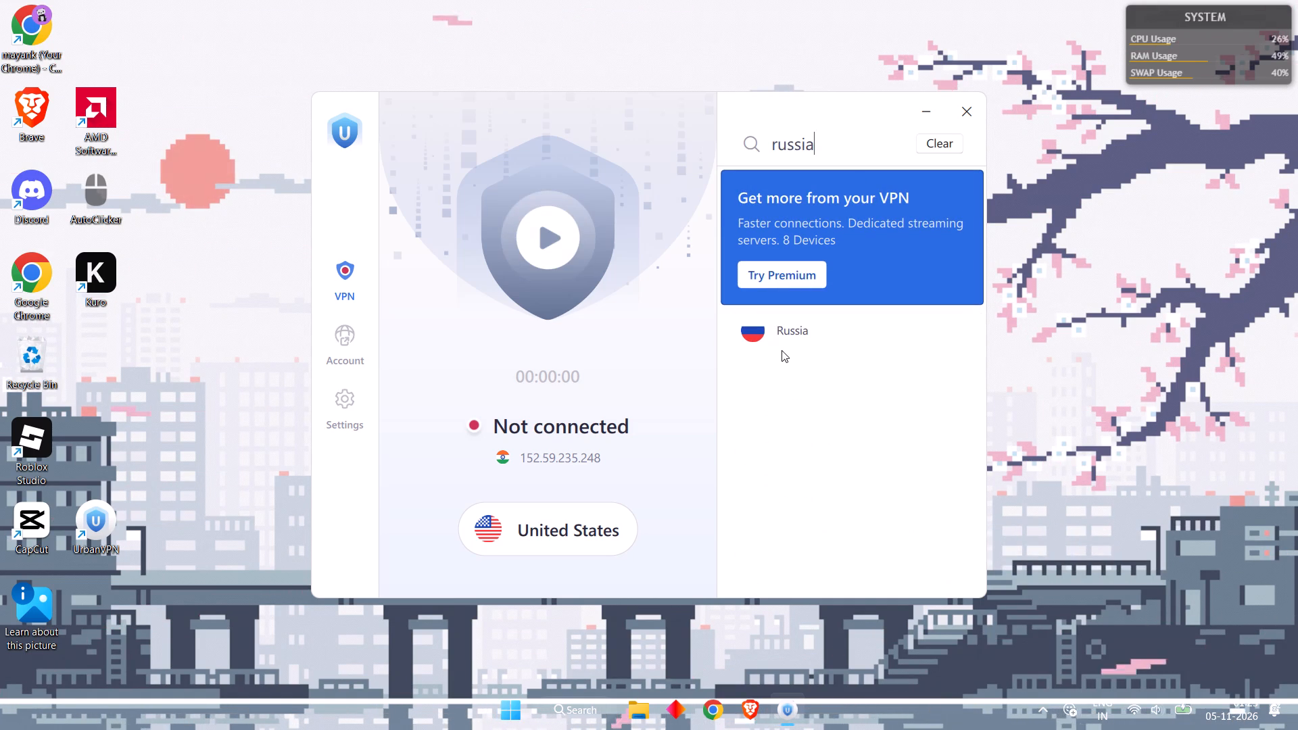
left_click(778, 336)
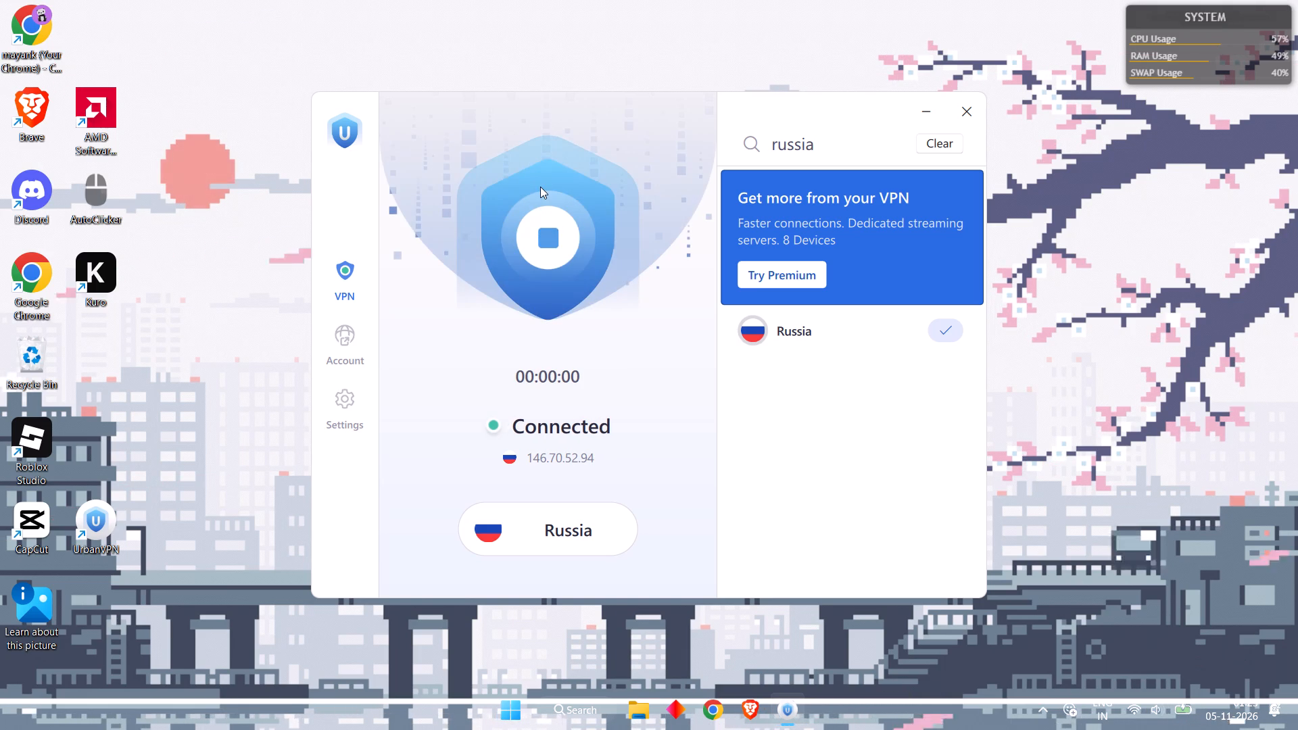
left_click(936, 110)
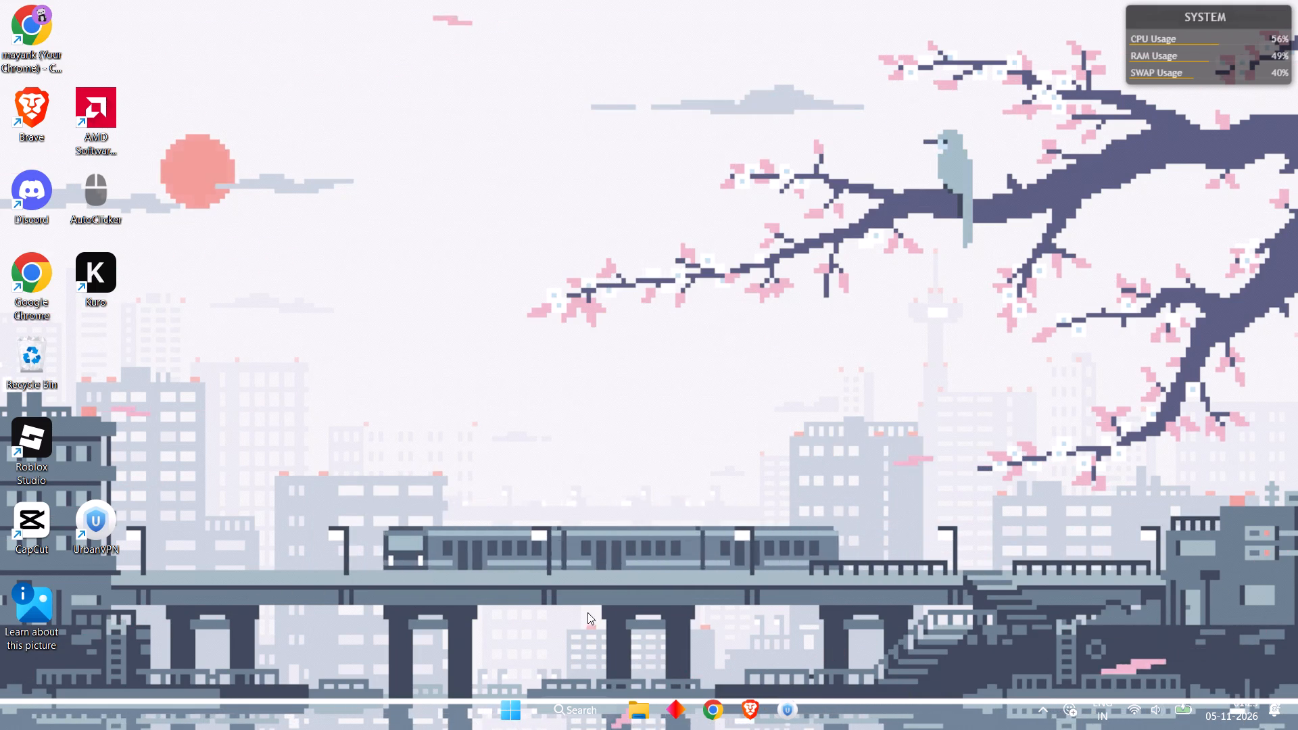
Launch CapCut and dismiss its environment testing dialog.
double_click(26, 518)
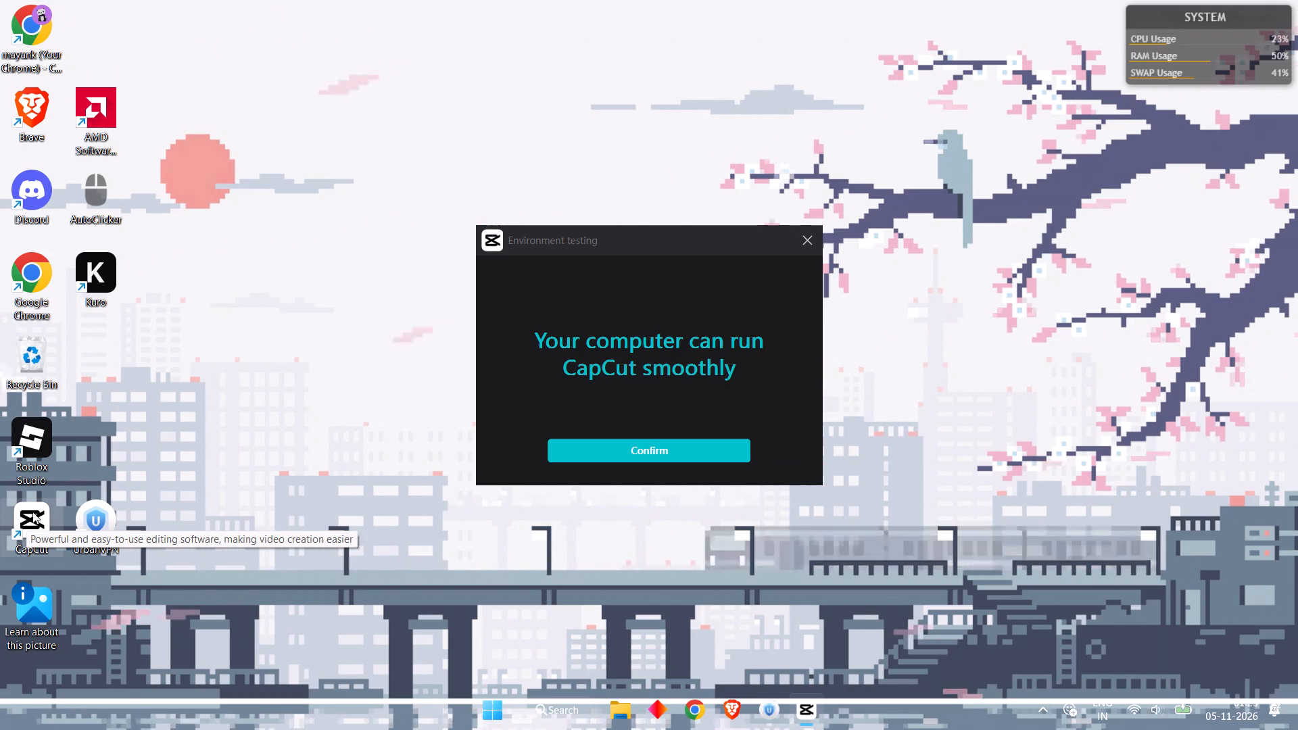
left_click(809, 246)
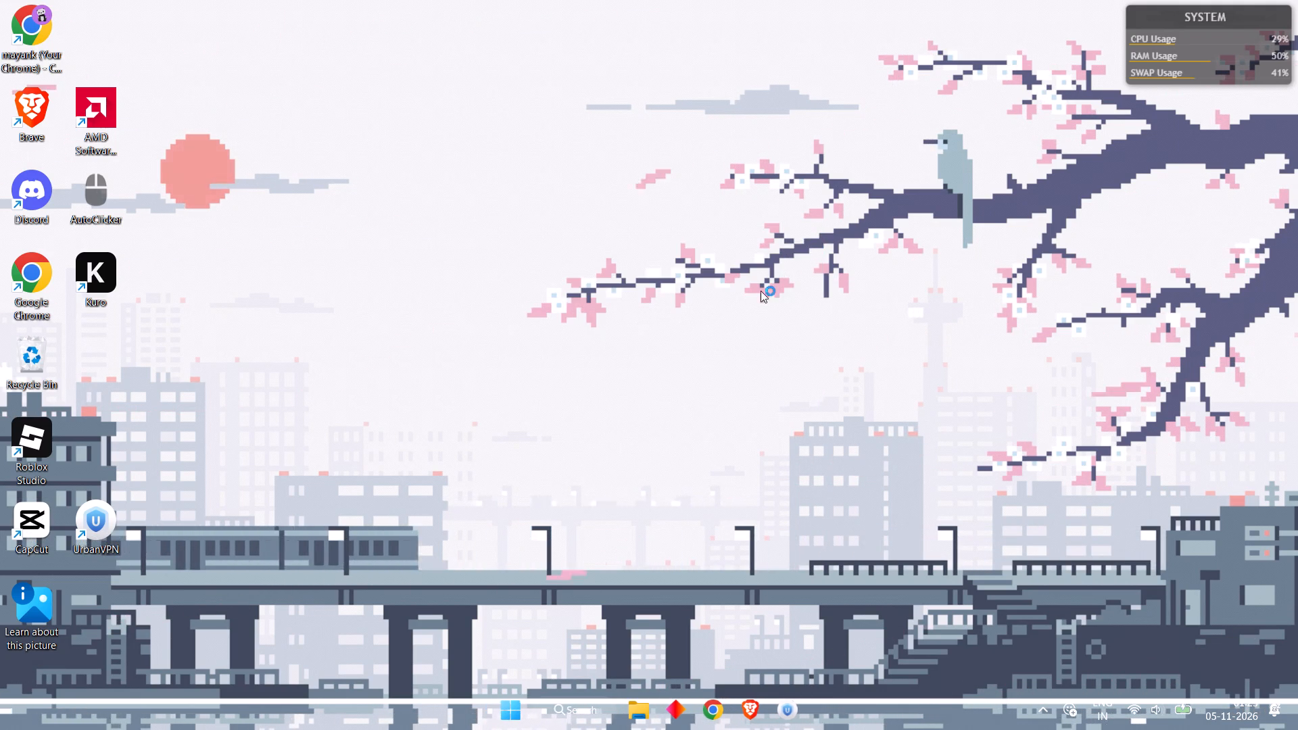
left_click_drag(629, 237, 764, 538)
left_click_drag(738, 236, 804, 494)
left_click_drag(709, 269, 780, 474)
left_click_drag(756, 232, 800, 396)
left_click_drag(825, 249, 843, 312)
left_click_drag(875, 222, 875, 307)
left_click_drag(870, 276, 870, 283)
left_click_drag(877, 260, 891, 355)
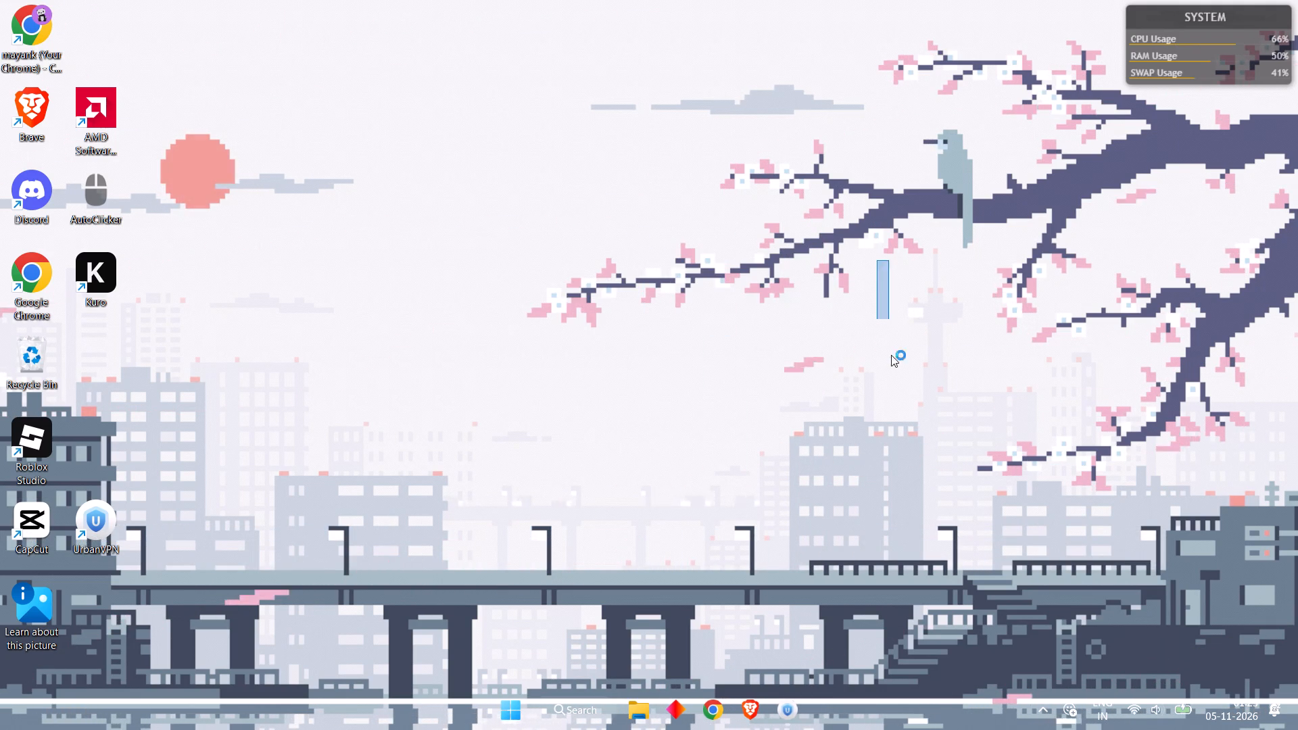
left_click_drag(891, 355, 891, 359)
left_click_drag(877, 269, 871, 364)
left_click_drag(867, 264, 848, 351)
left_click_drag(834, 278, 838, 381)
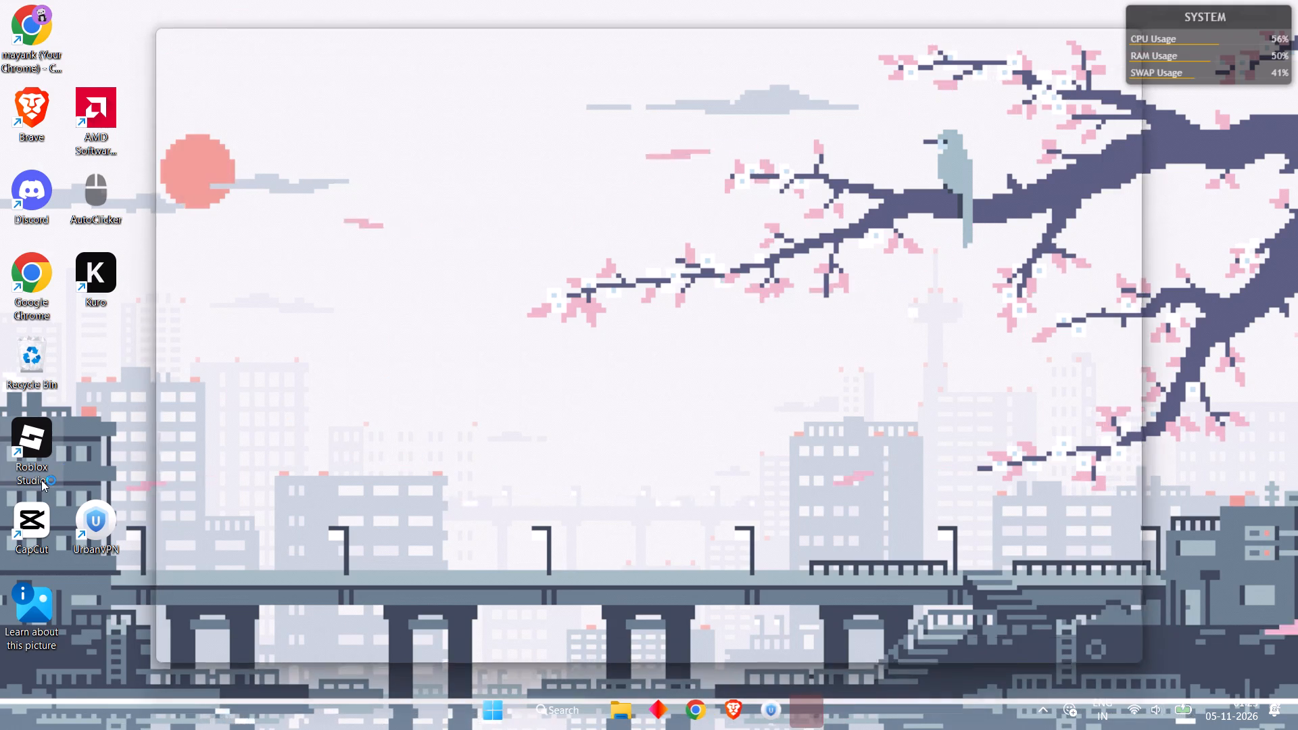
Create a new video project from the home screen.
scroll(560, 383, "down", 5)
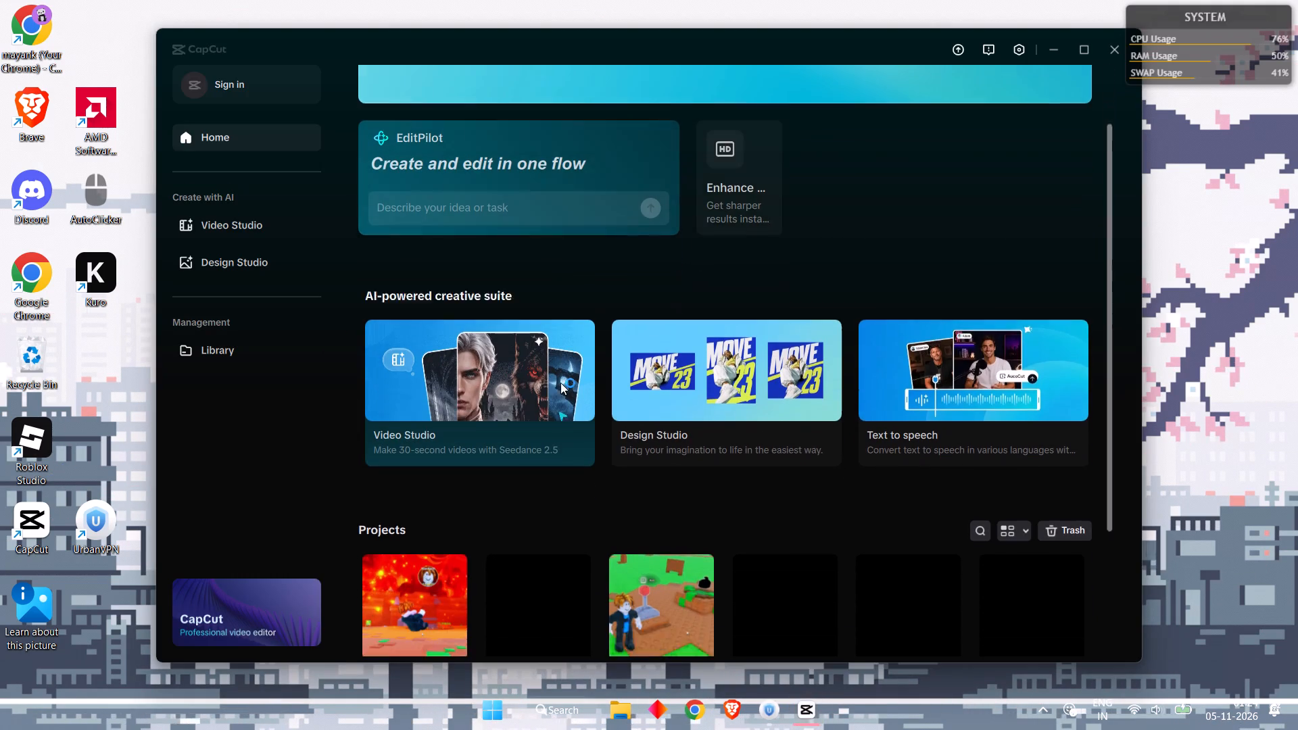
scroll(525, 293, "up", 2)
left_click(498, 229)
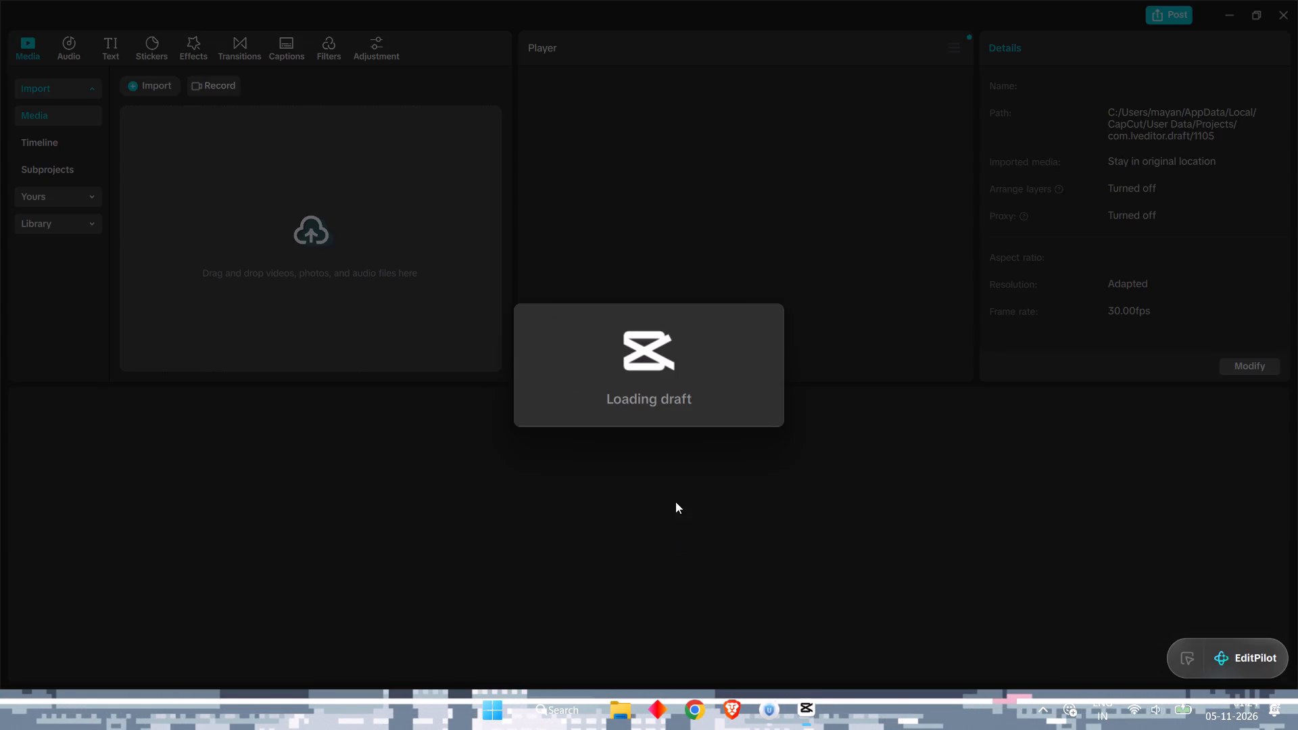
Import the video file 1104 (10) from the Documents folder into the project's media.
left_click(158, 77)
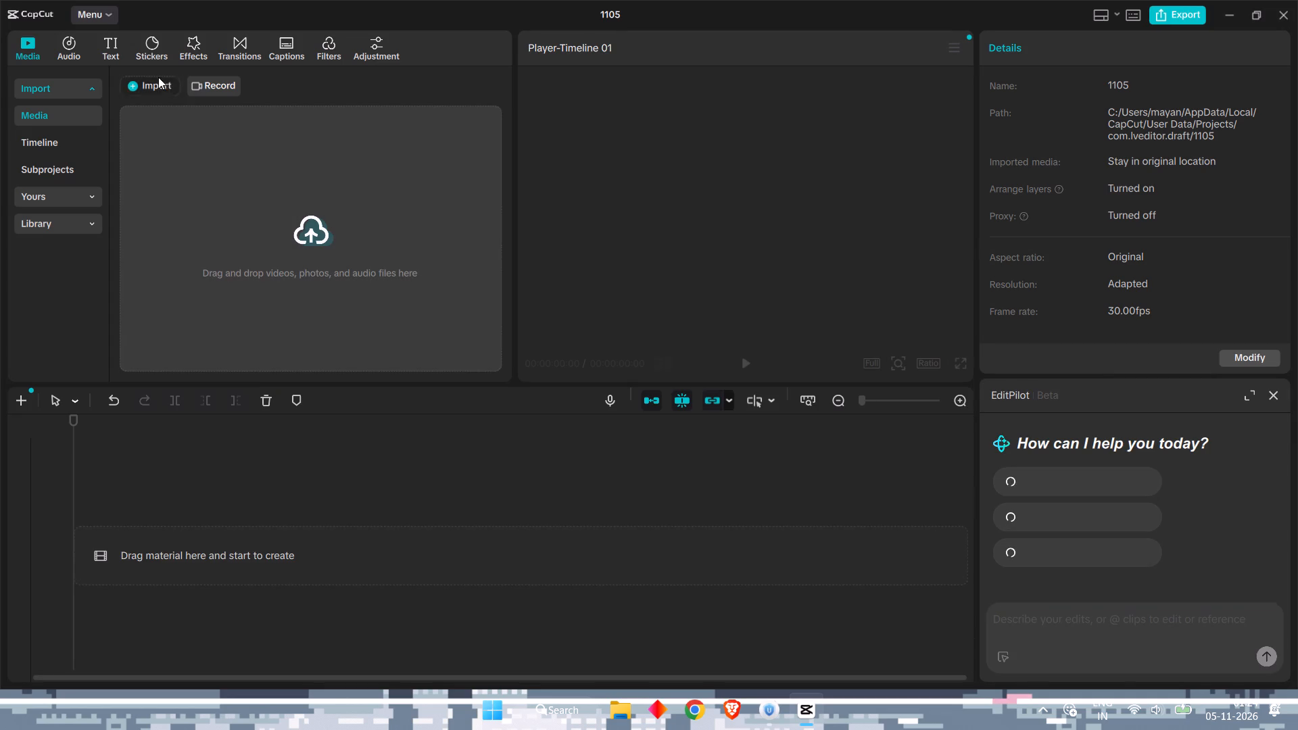
left_click(185, 122)
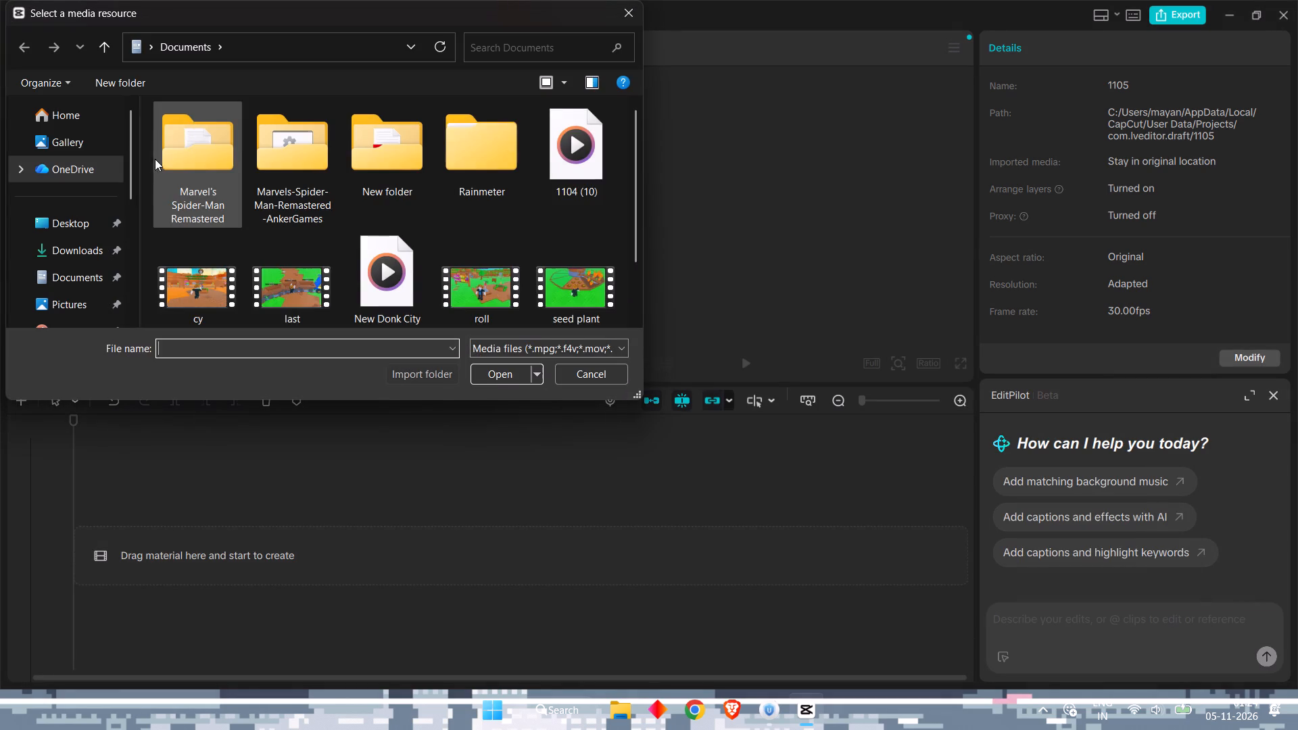
scroll(219, 199, "down", 4)
scroll(300, 220, "down", 7)
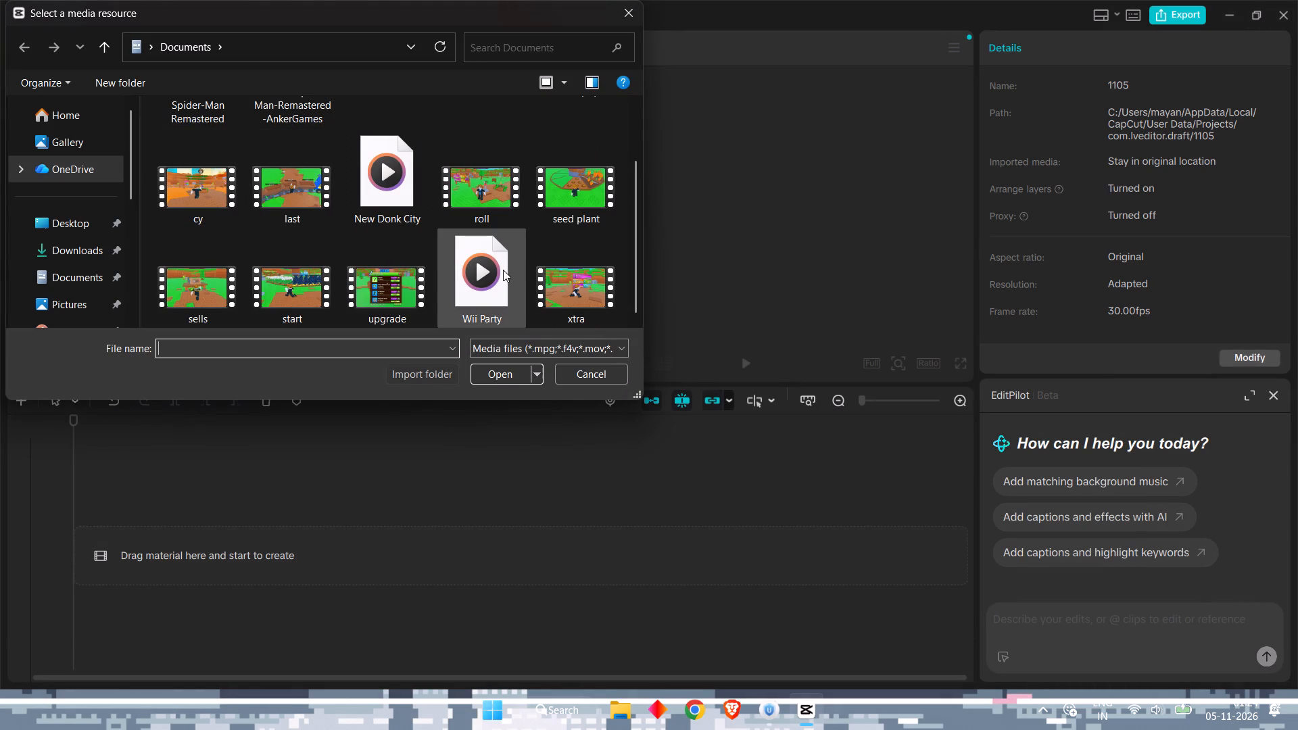
scroll(552, 268, "up", 4)
left_click(553, 168)
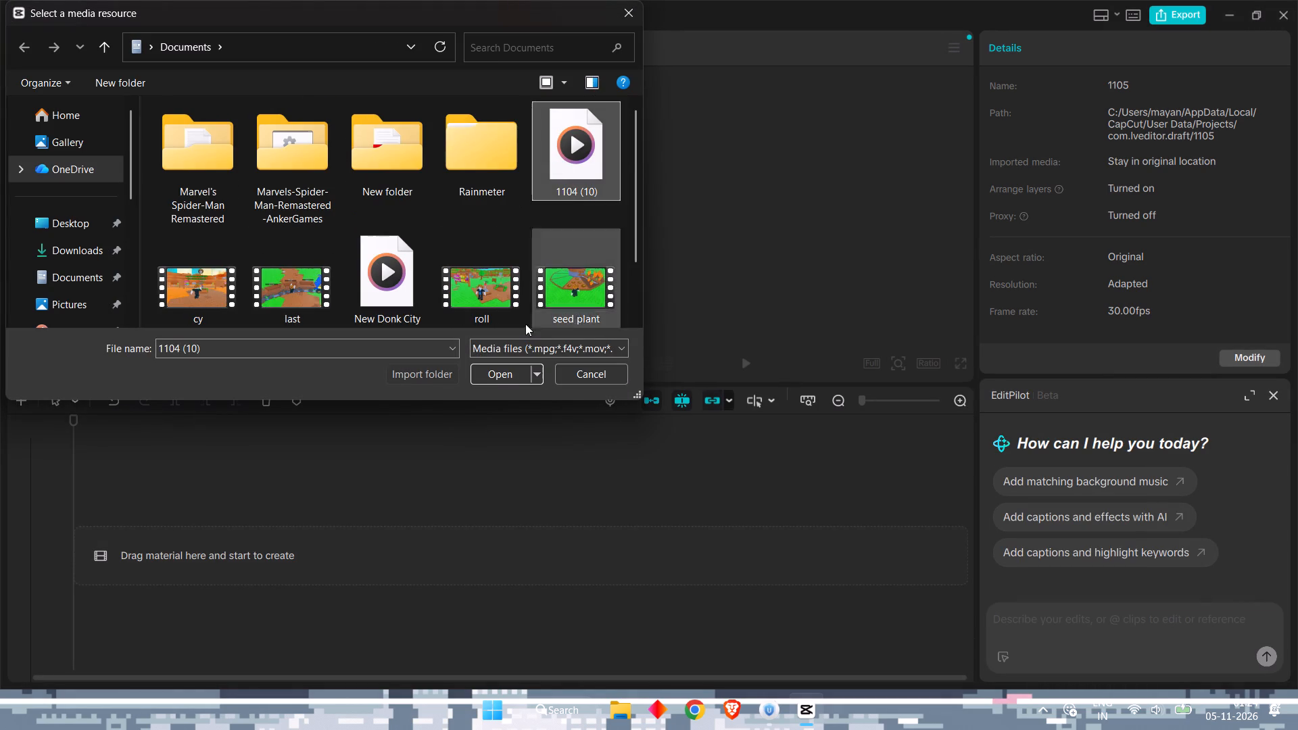
left_click(507, 372)
Import the image WhatsApp Image 2026-11-04 at 7.14.35 PM from the Downloads folder into the project's media.
left_click(136, 87)
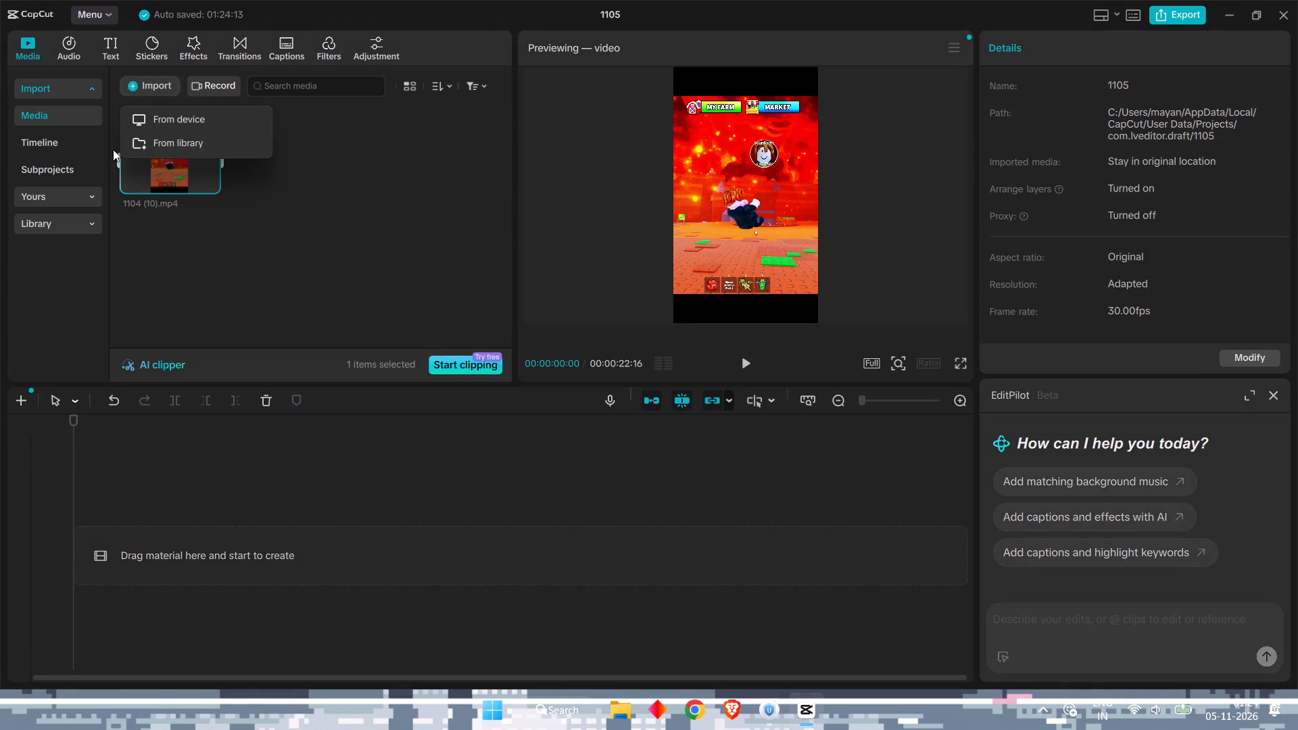
left_click(147, 120)
left_click(58, 230)
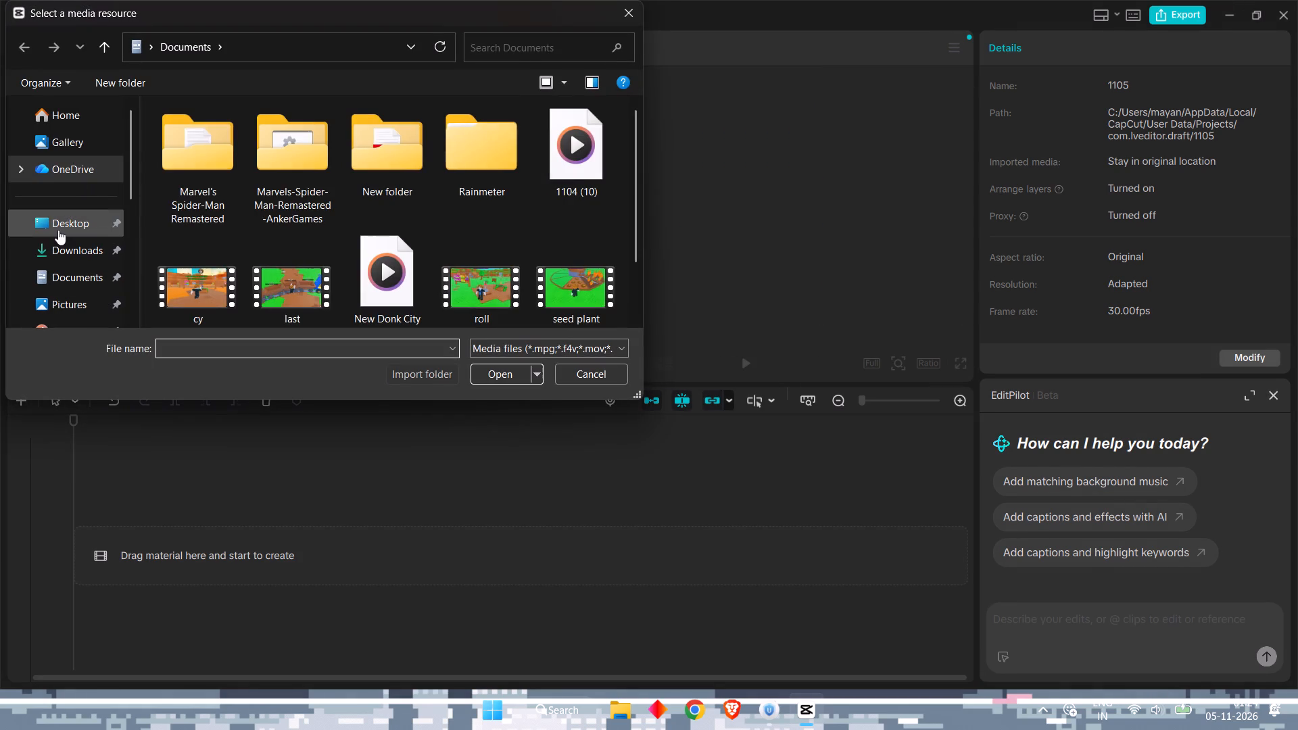
left_click(64, 249)
left_click(235, 162)
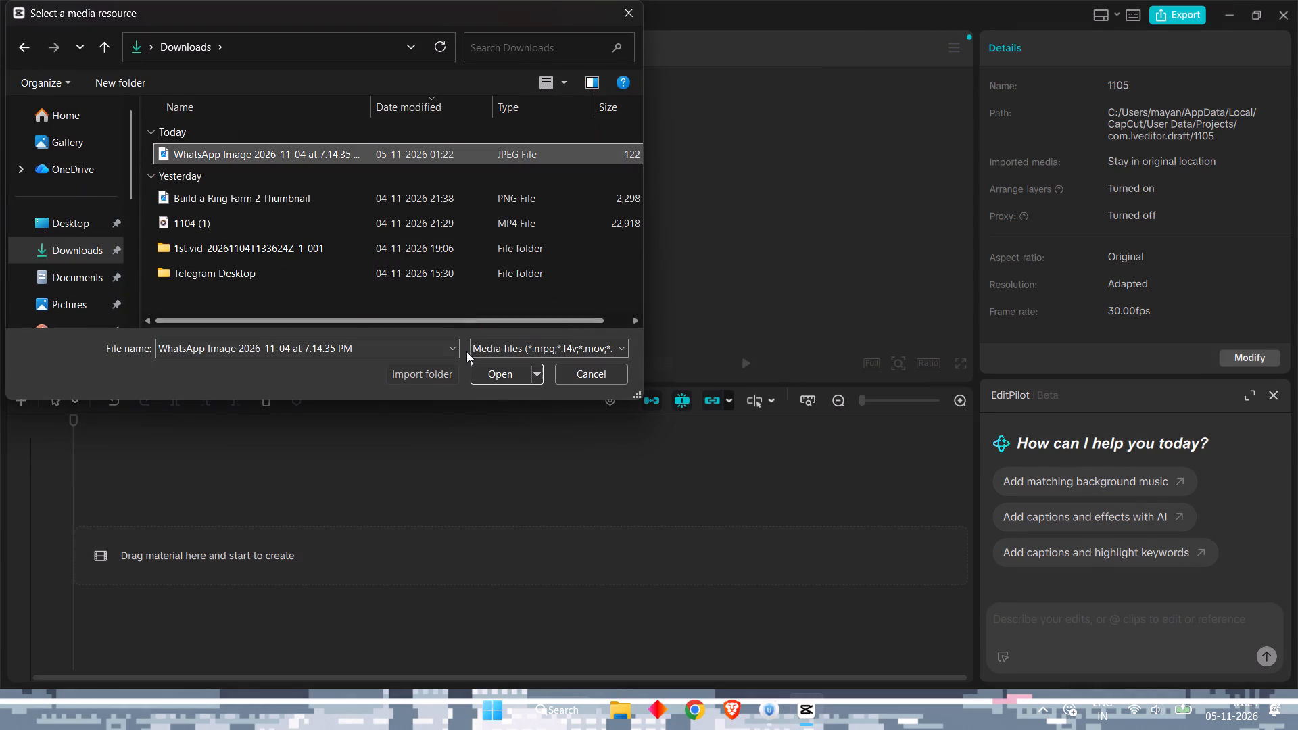
left_click(489, 381)
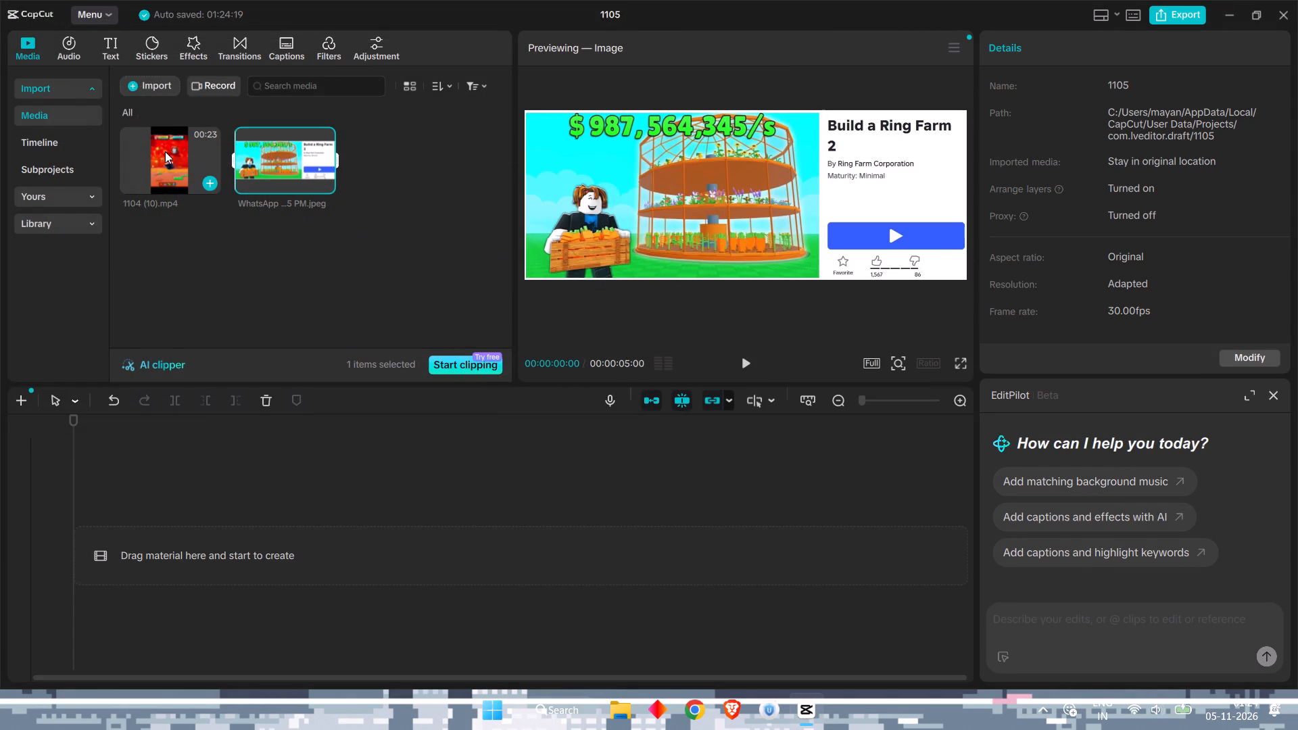
Place the 1104 (10).mp4 video clip at the start of the empty timeline.
left_click_drag(164, 151, 140, 539)
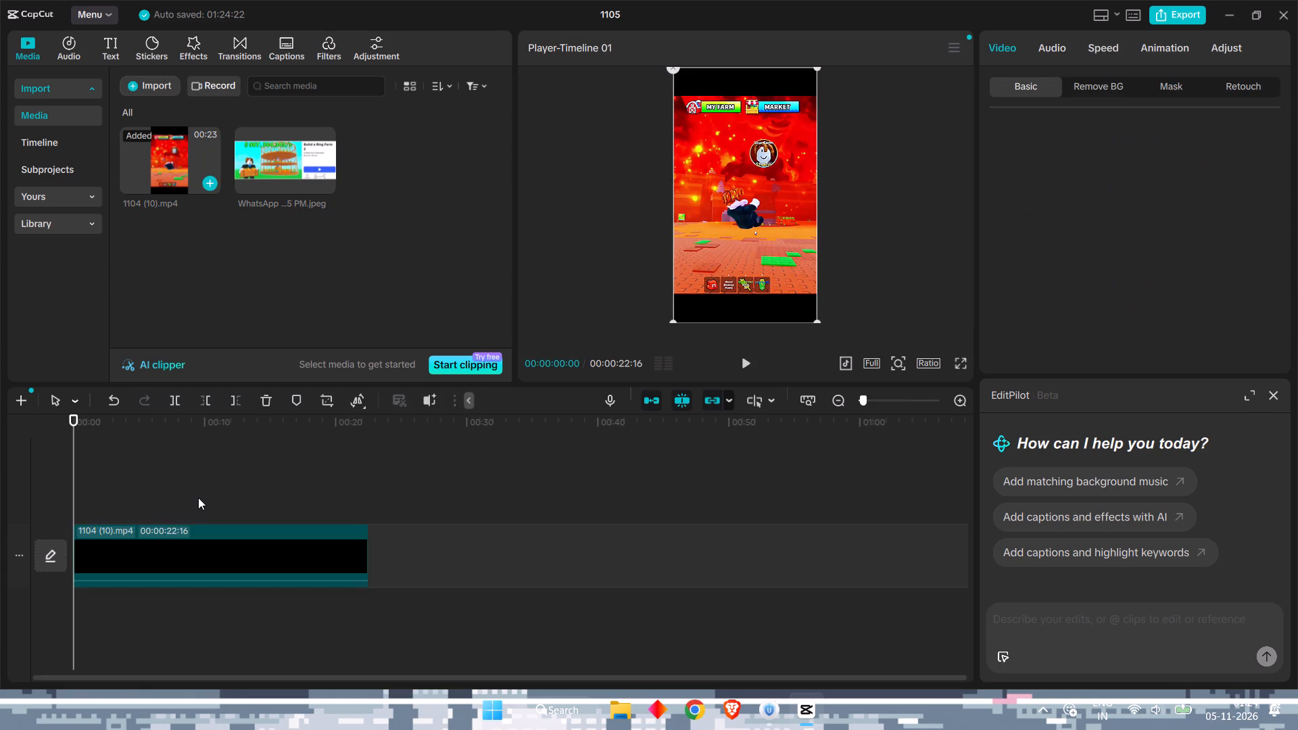
Play the timeline to preview the 1104 (10).mp4 clip, then stop playback.
left_click(744, 373)
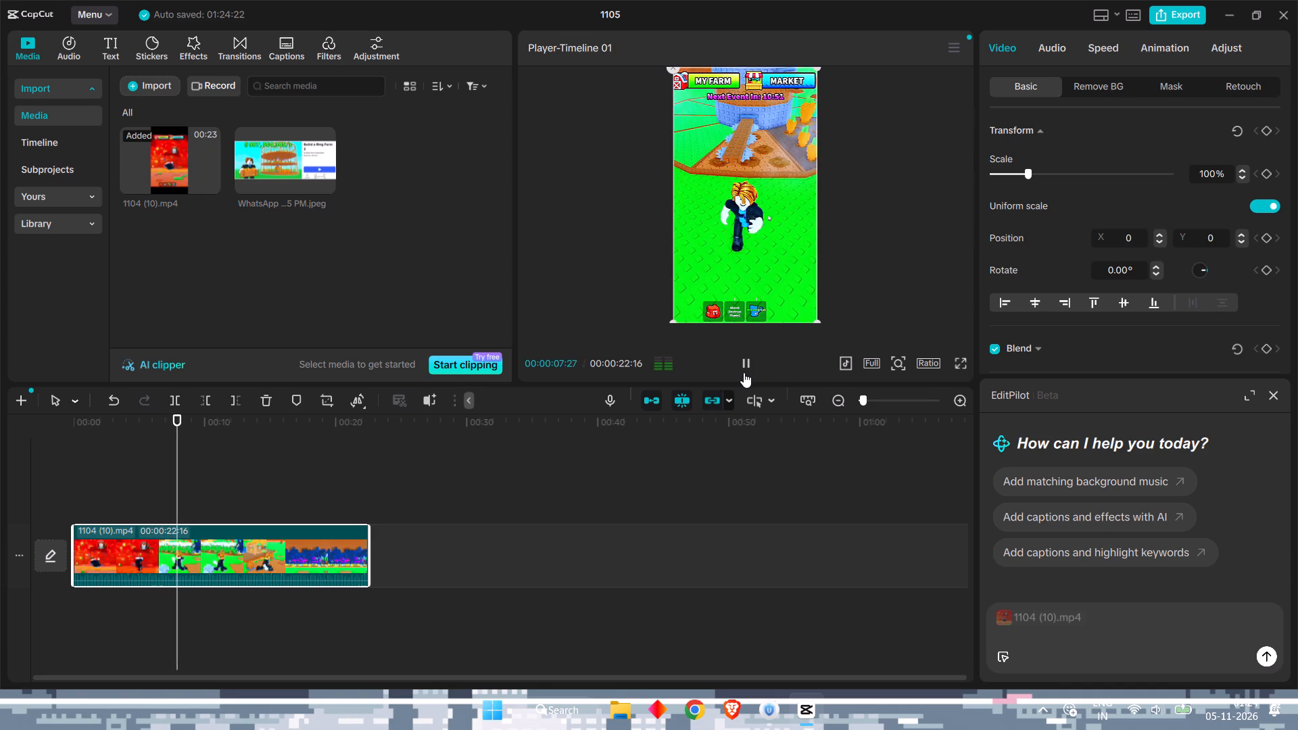
left_click(744, 372)
Close the current project and open the 1104 (10) project.
left_click(1297, 0)
left_click(1287, 16)
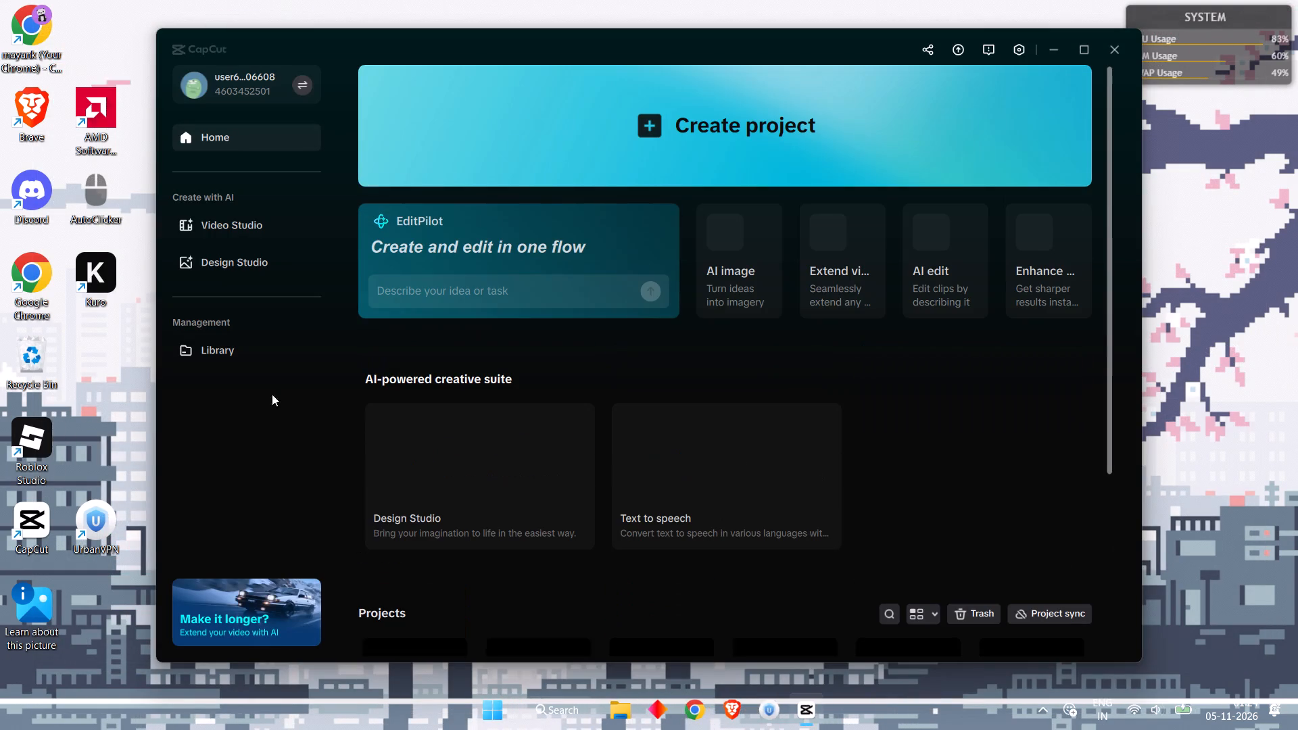
scroll(496, 402, "down", 5)
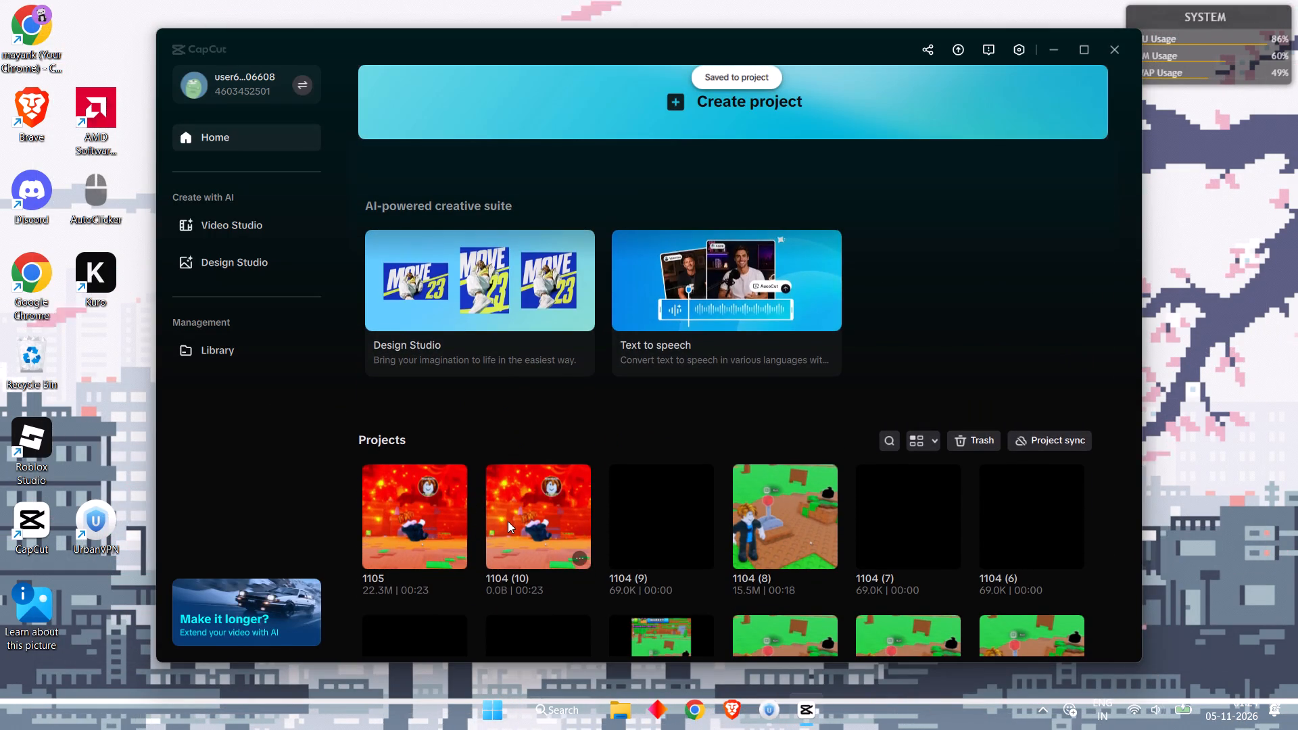
left_click(508, 521)
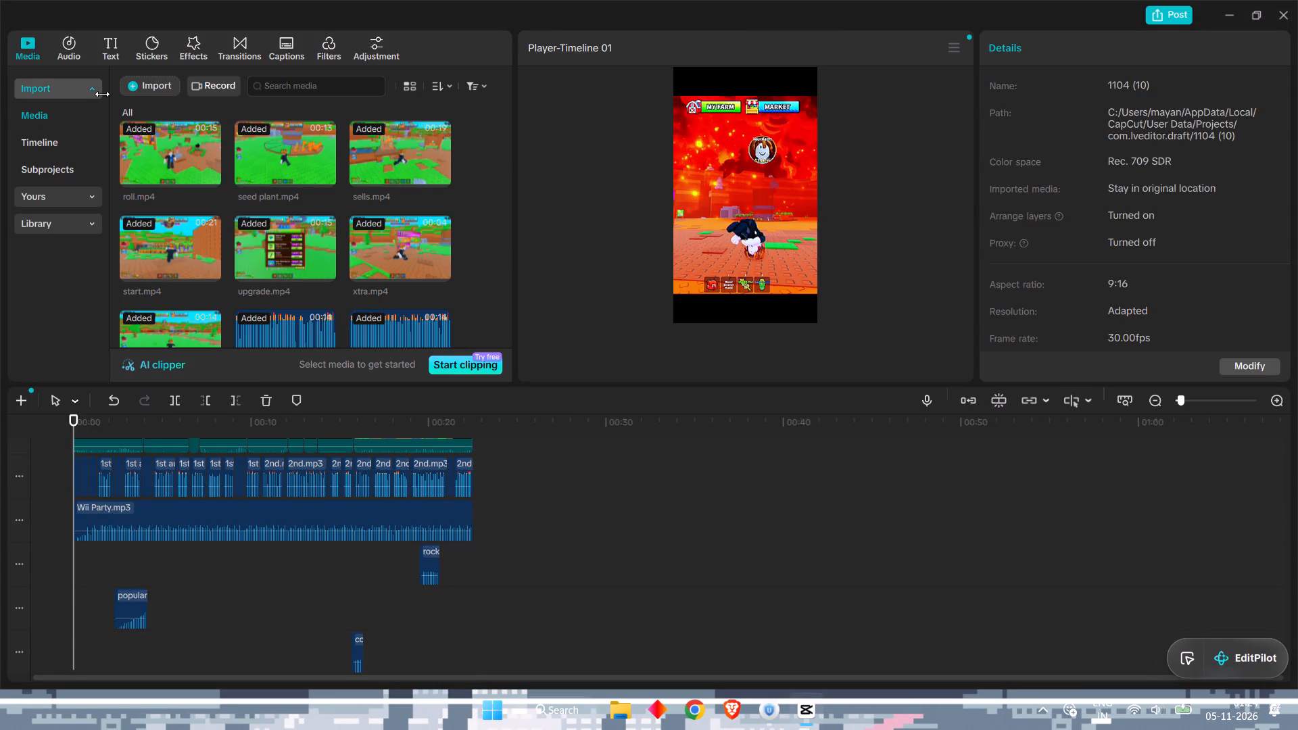
Import the downloaded WhatsApp JPEG image of Build a Ring Farm 2 into the project's media.
left_click(136, 90)
left_click(181, 121)
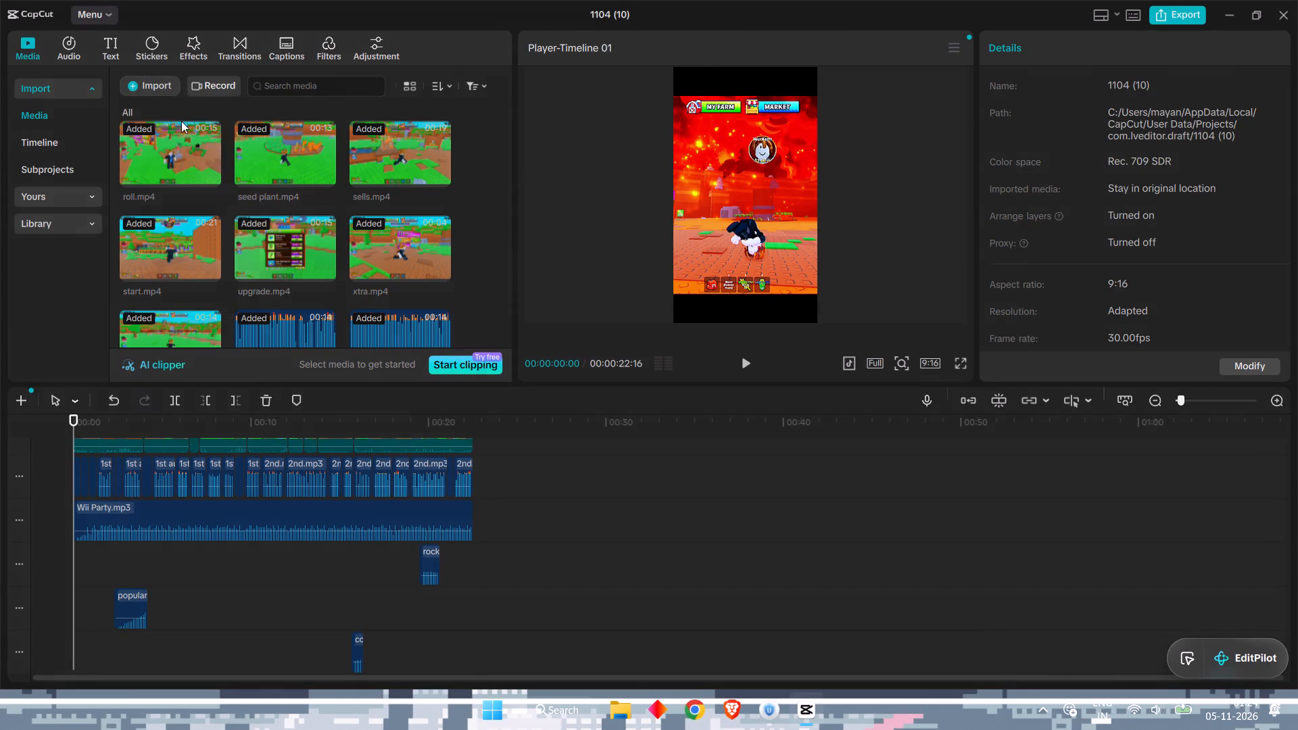
left_click(195, 146)
left_click(492, 374)
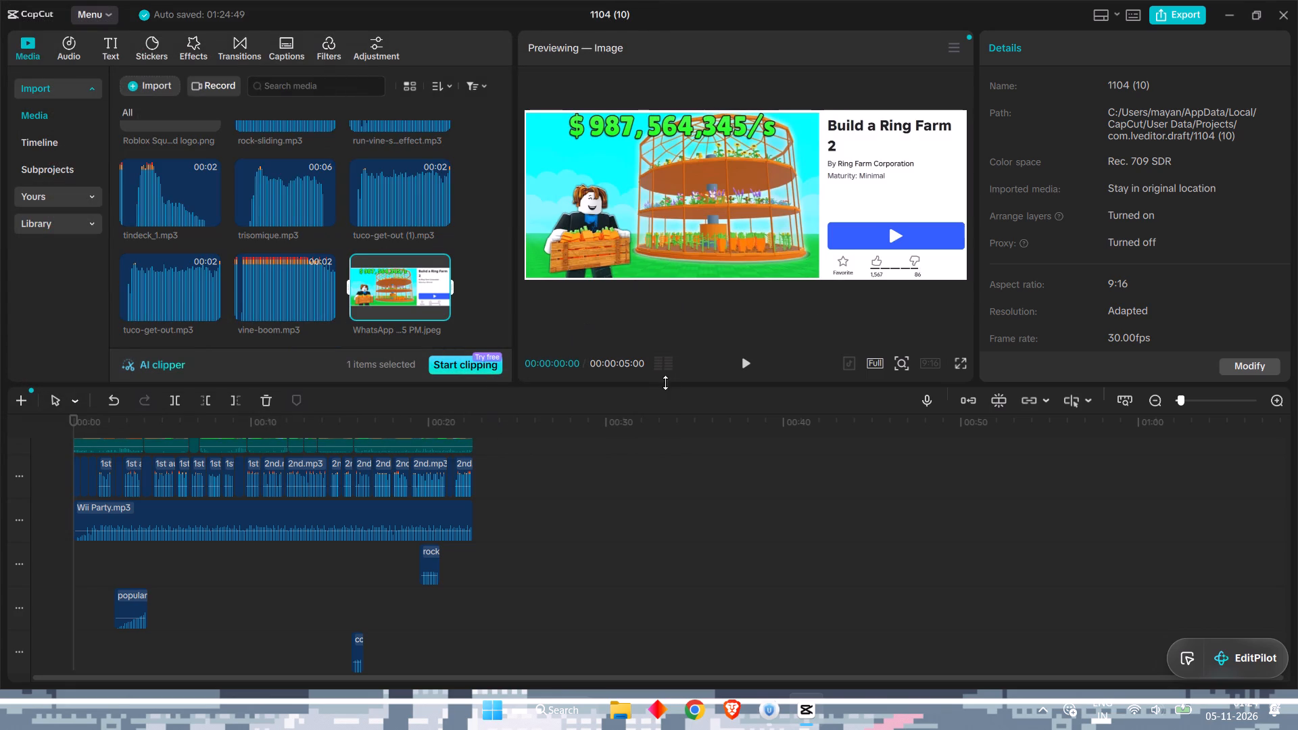
Play the timeline from the start to about 17 seconds to review the existing edit, and pause it.
scroll(409, 335, "up", 4)
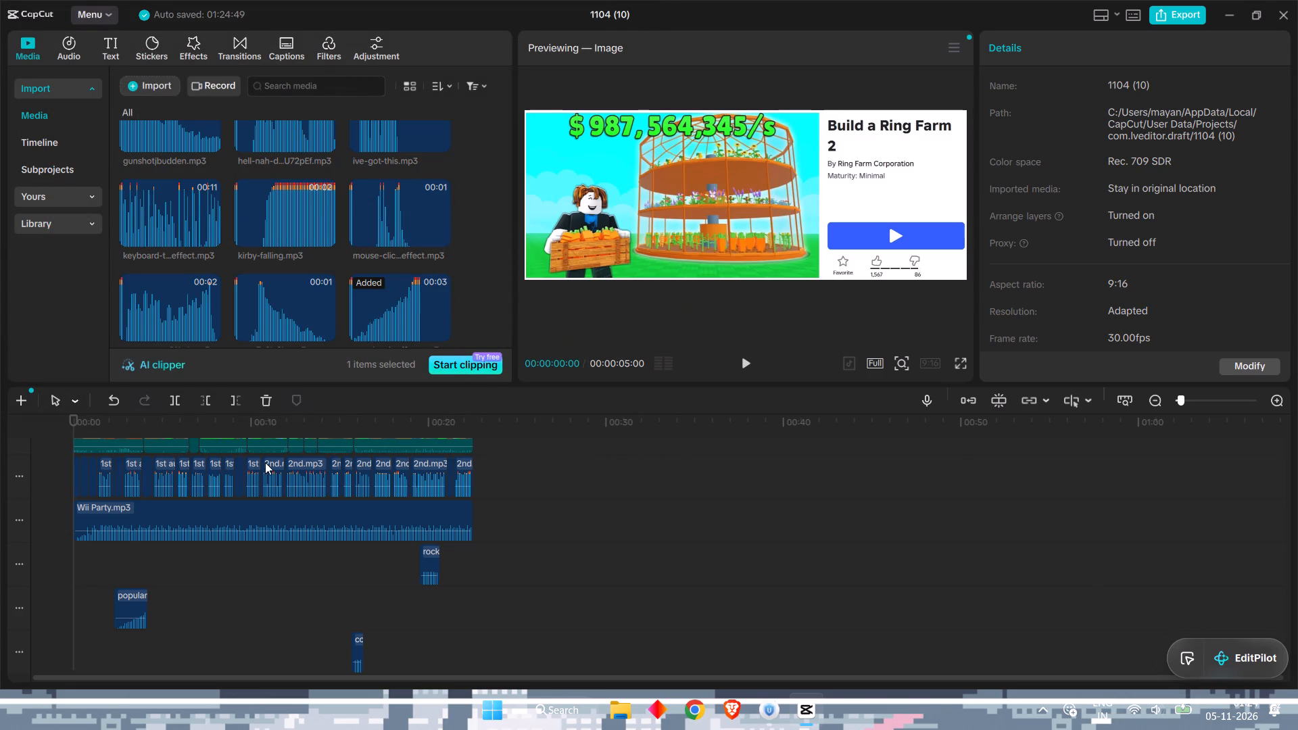
left_click(582, 506)
left_click(741, 364)
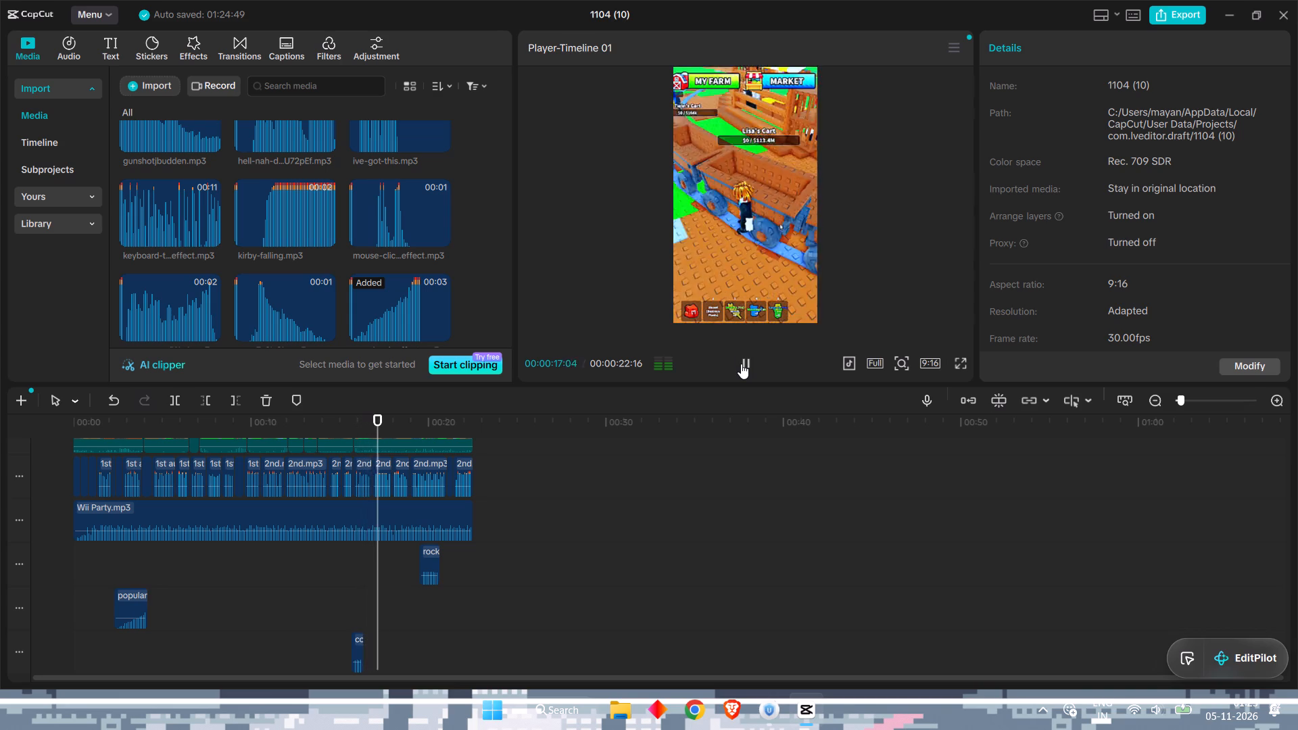
left_click(741, 364)
Preview the one-second sound effect beside the already added three-second audio clip in the imported media.
left_click(306, 323)
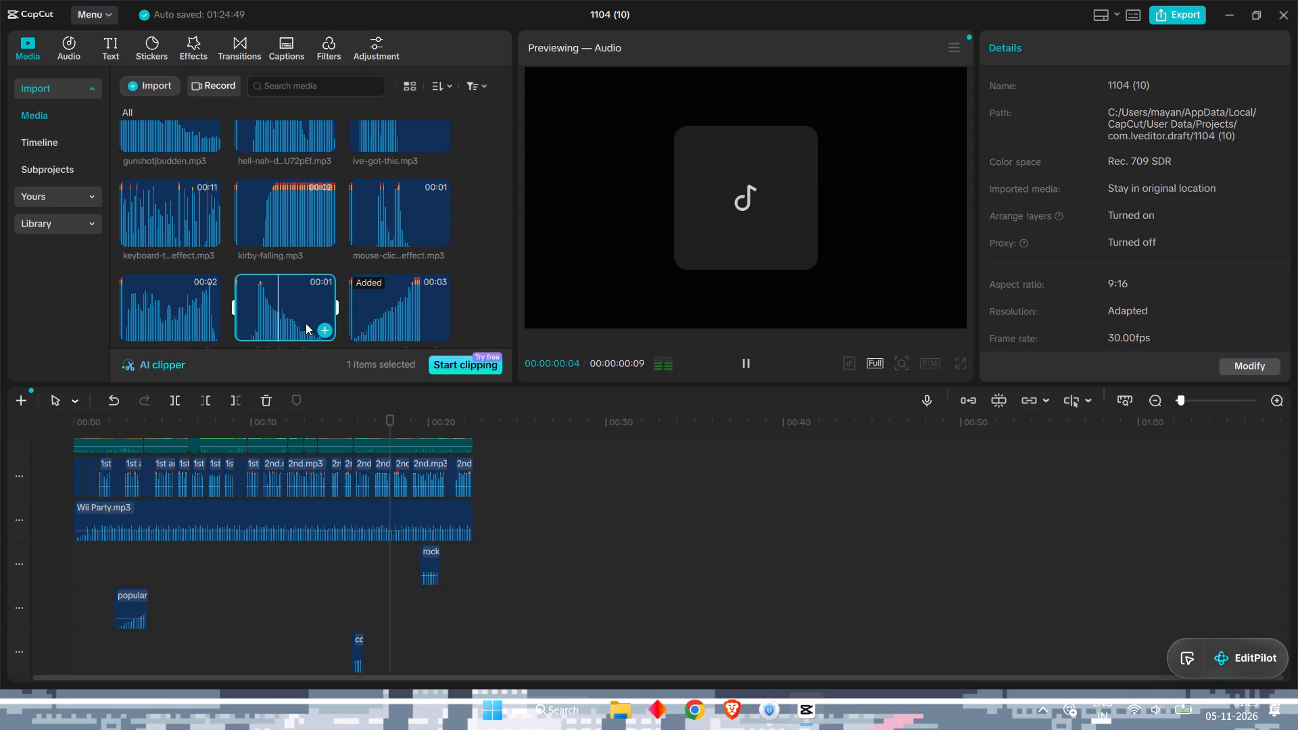
Audition nearby sound effects and place the 1-second effect beside the riser sound on the rock-slide track at about 35 seconds.
left_click(188, 323)
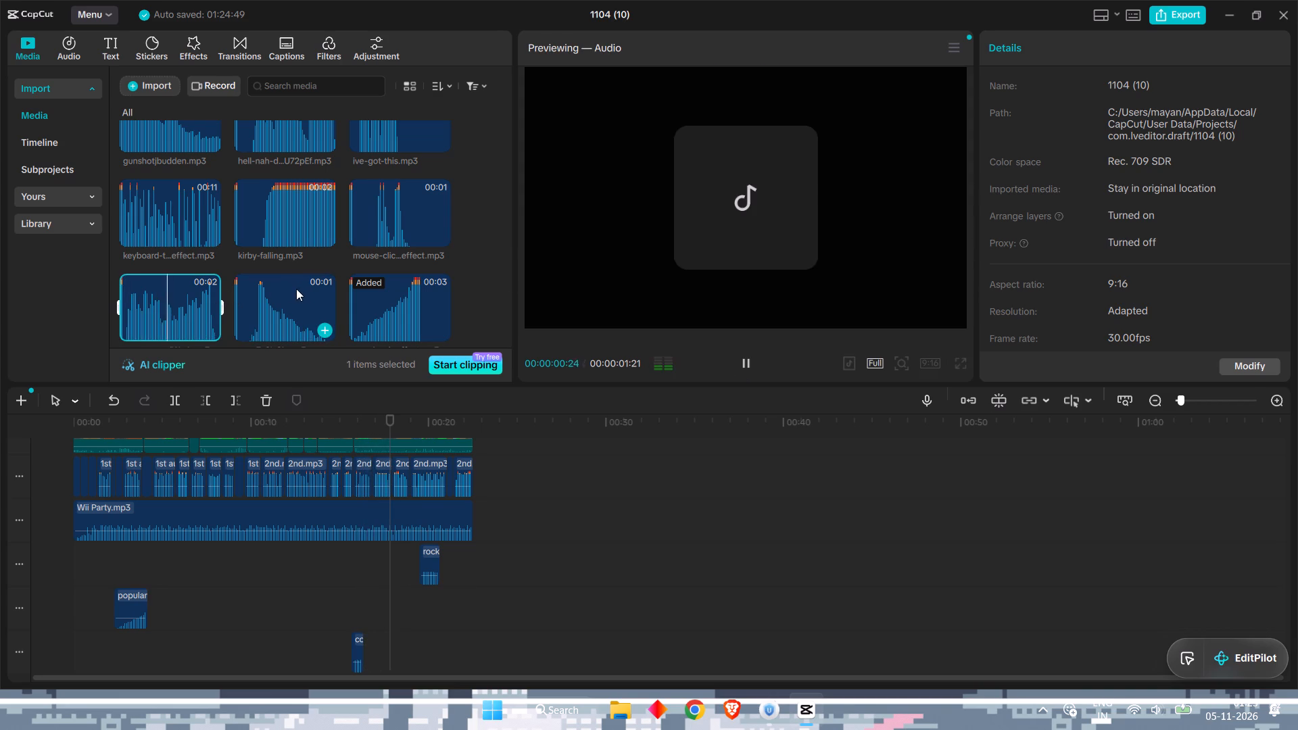
left_click(289, 291)
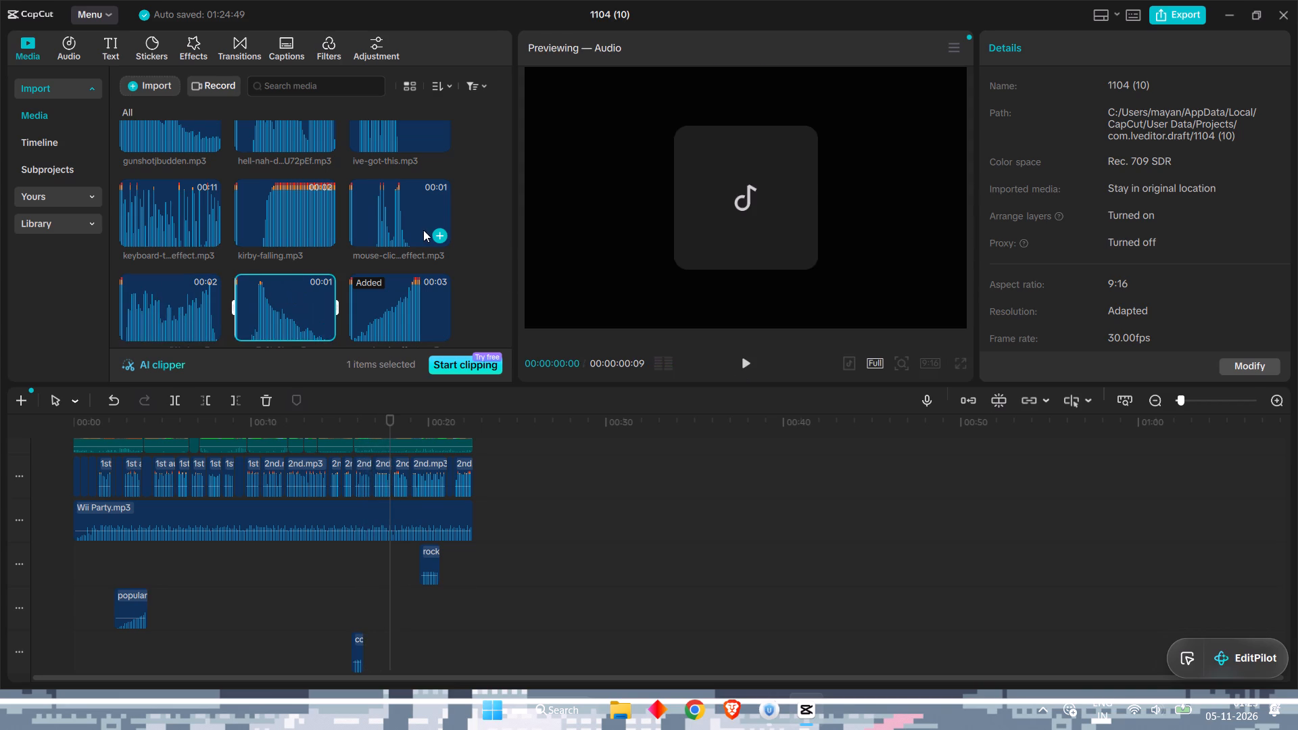
left_click(423, 230)
left_click(375, 237)
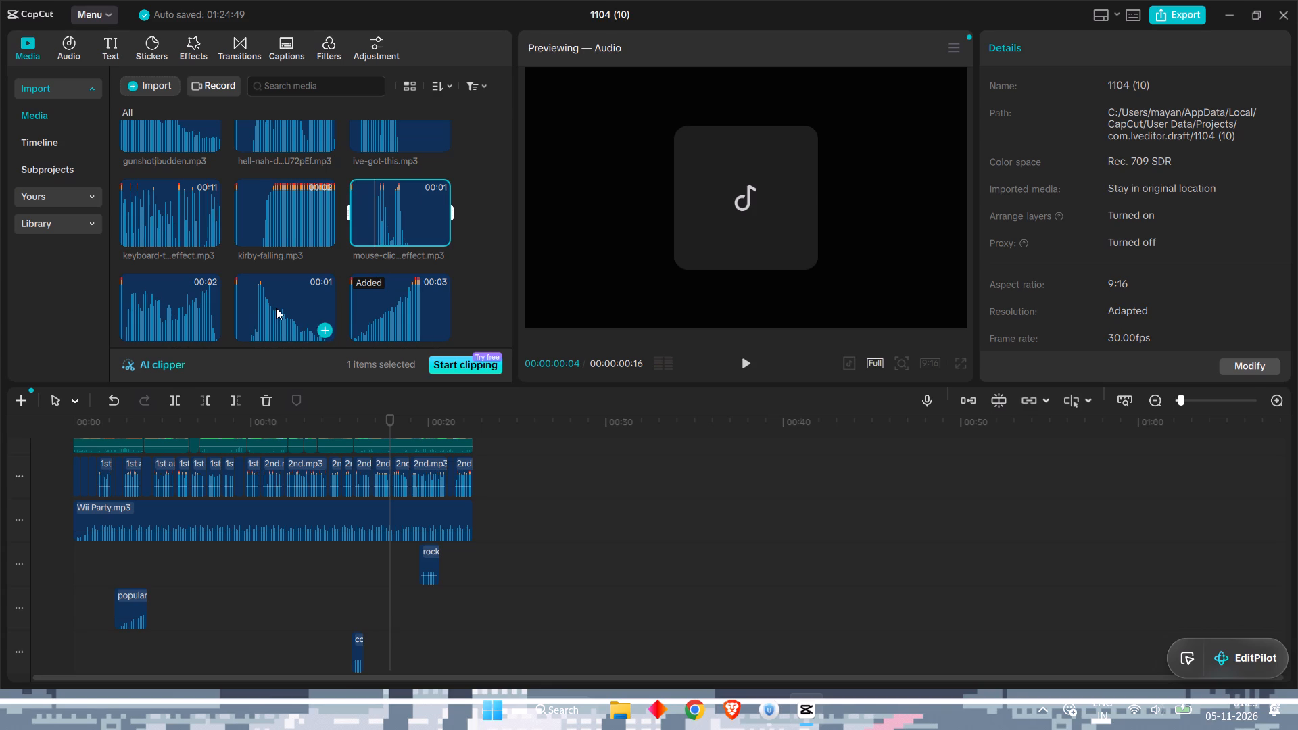
left_click_drag(277, 303, 556, 584)
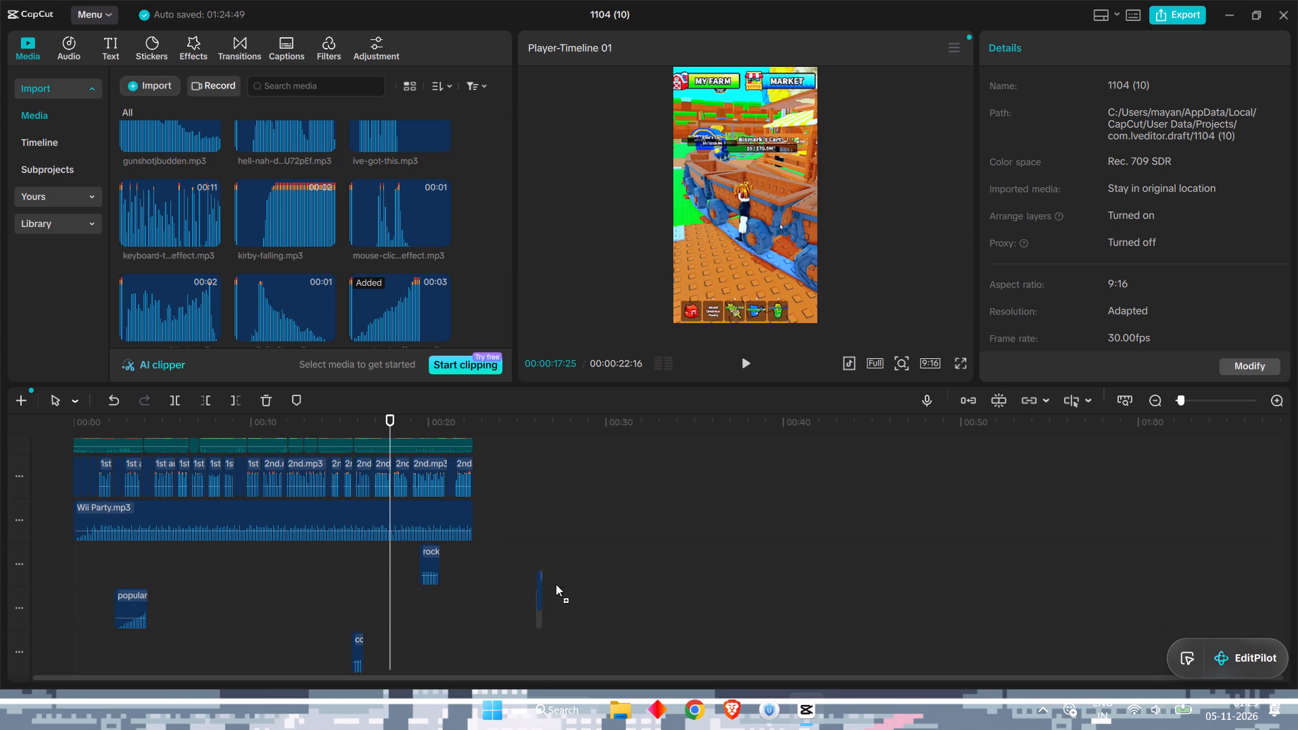
left_click_drag(556, 584, 692, 565)
Audition more sound effects and add cha-ching-money.mp3 to the rock-slide track at about 28 seconds.
scroll(333, 247, "up", 1)
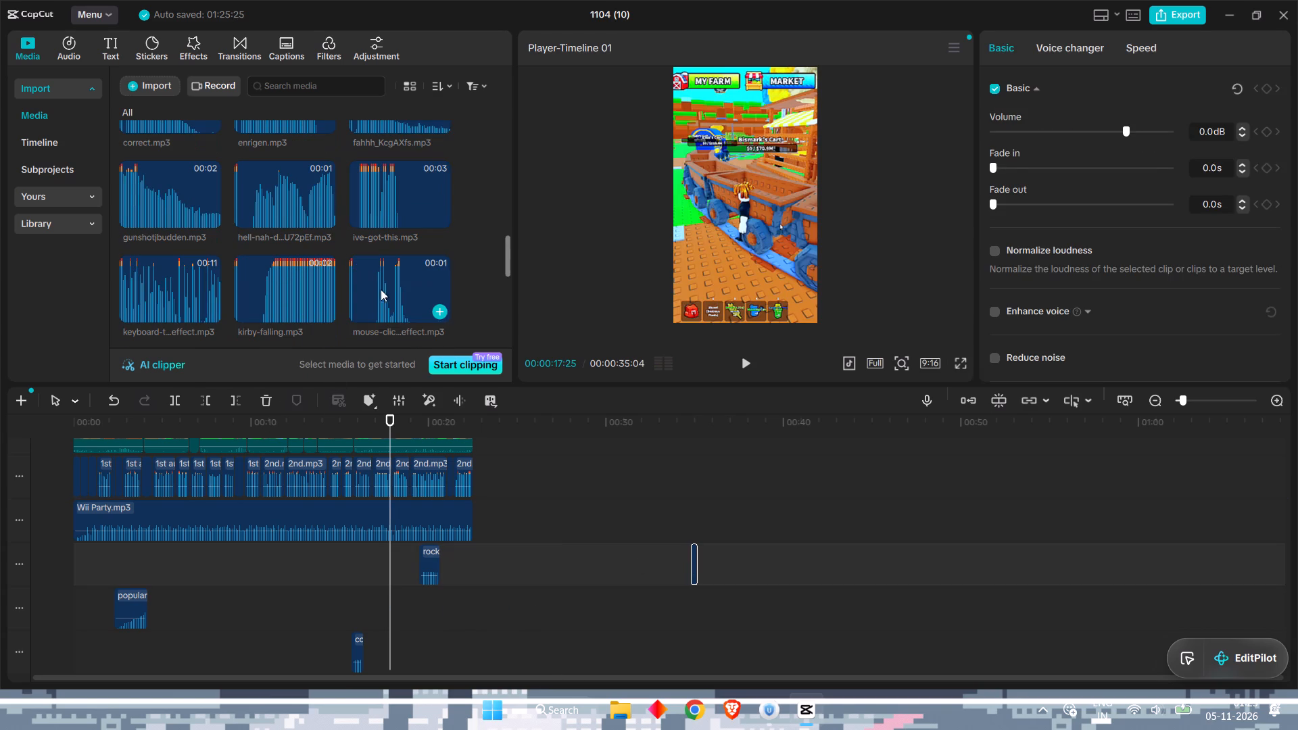
left_click(384, 295)
left_click(308, 296)
left_click(158, 291)
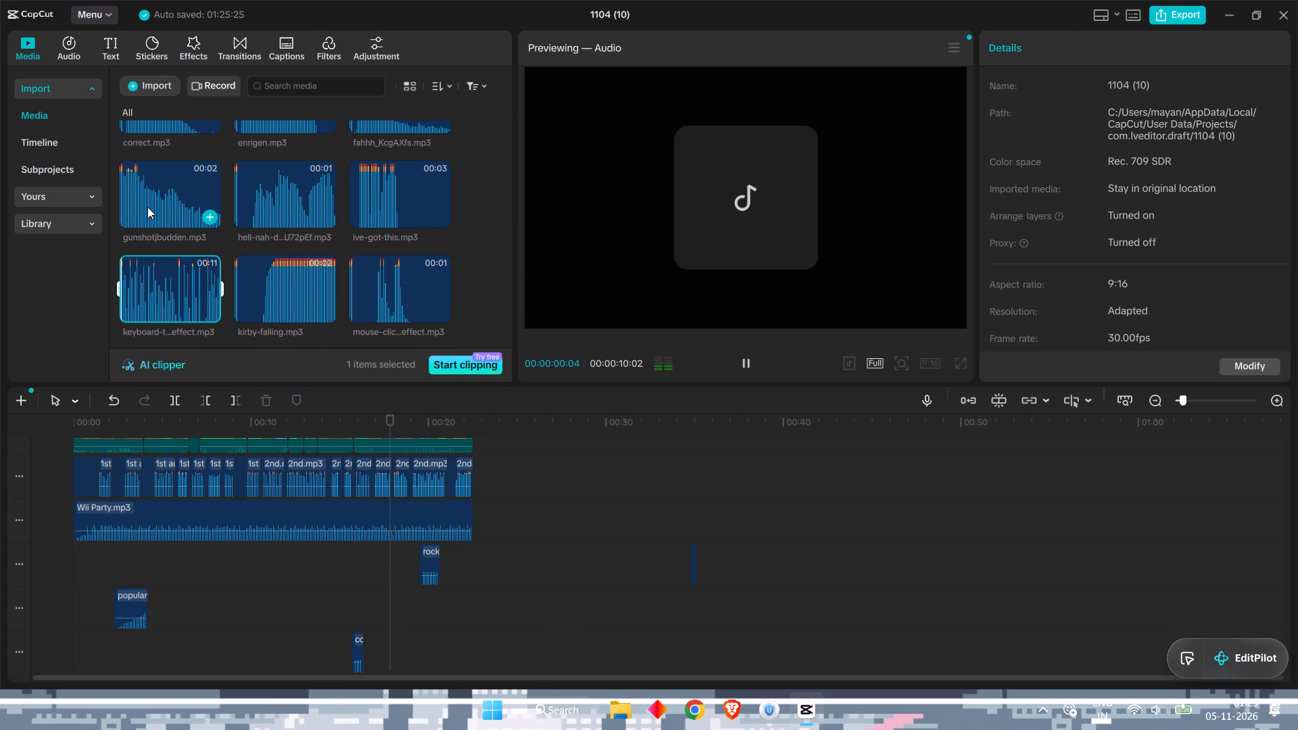
left_click(148, 206)
left_click(280, 200)
left_click(417, 190)
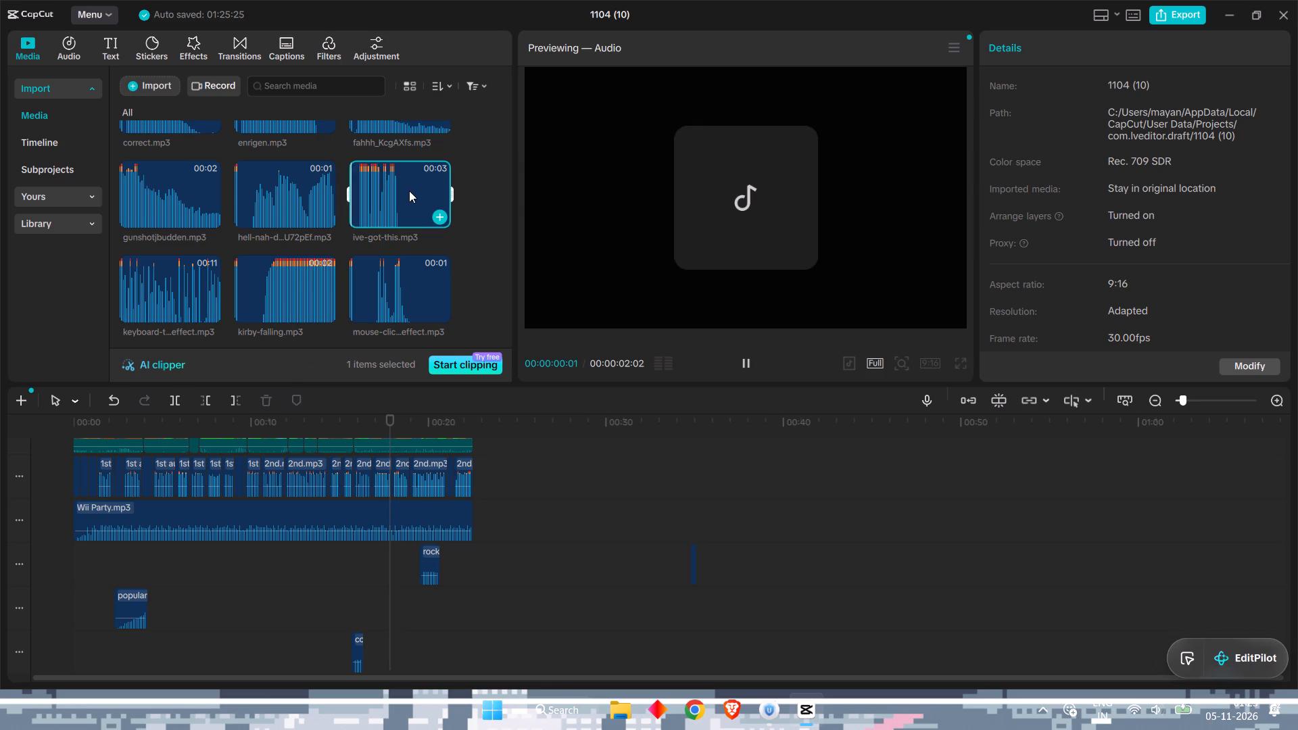
scroll(374, 199, "up", 2)
left_click(392, 251)
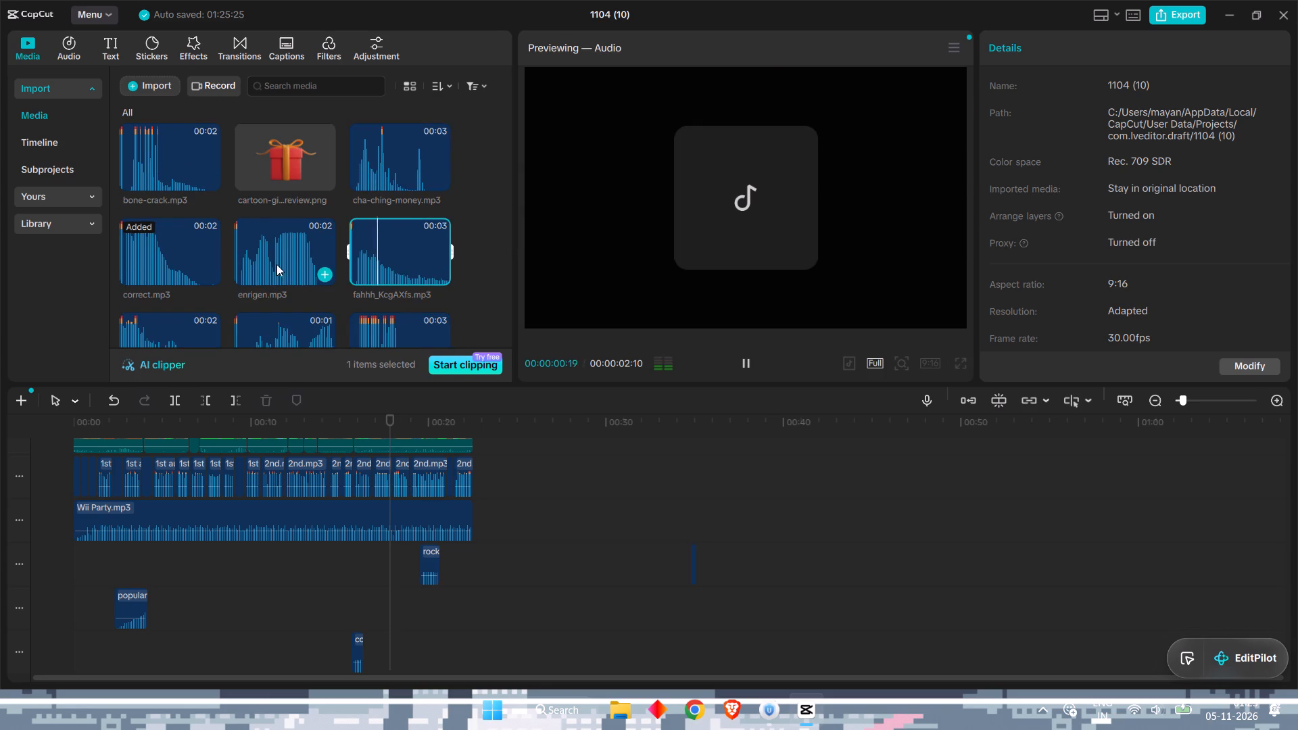
left_click(274, 265)
scroll(289, 247, "up", 1)
left_click(351, 237)
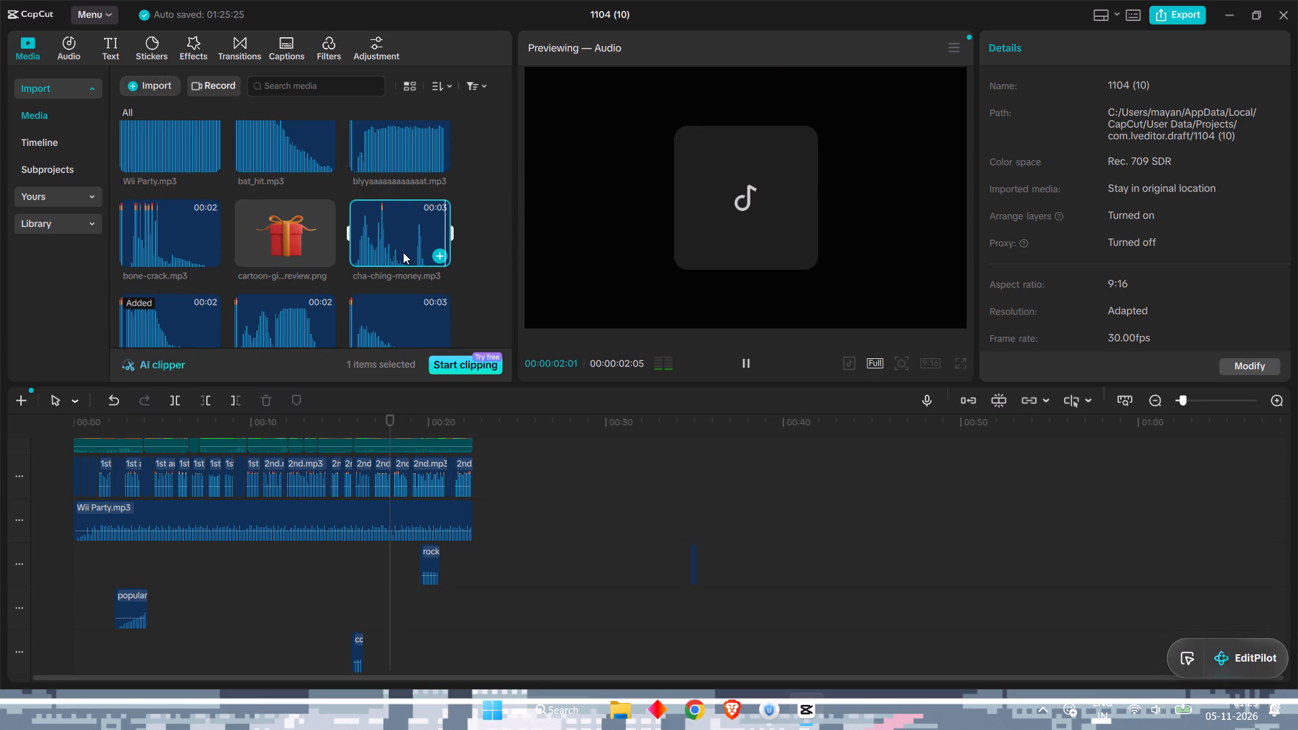
left_click_drag(403, 252, 572, 566)
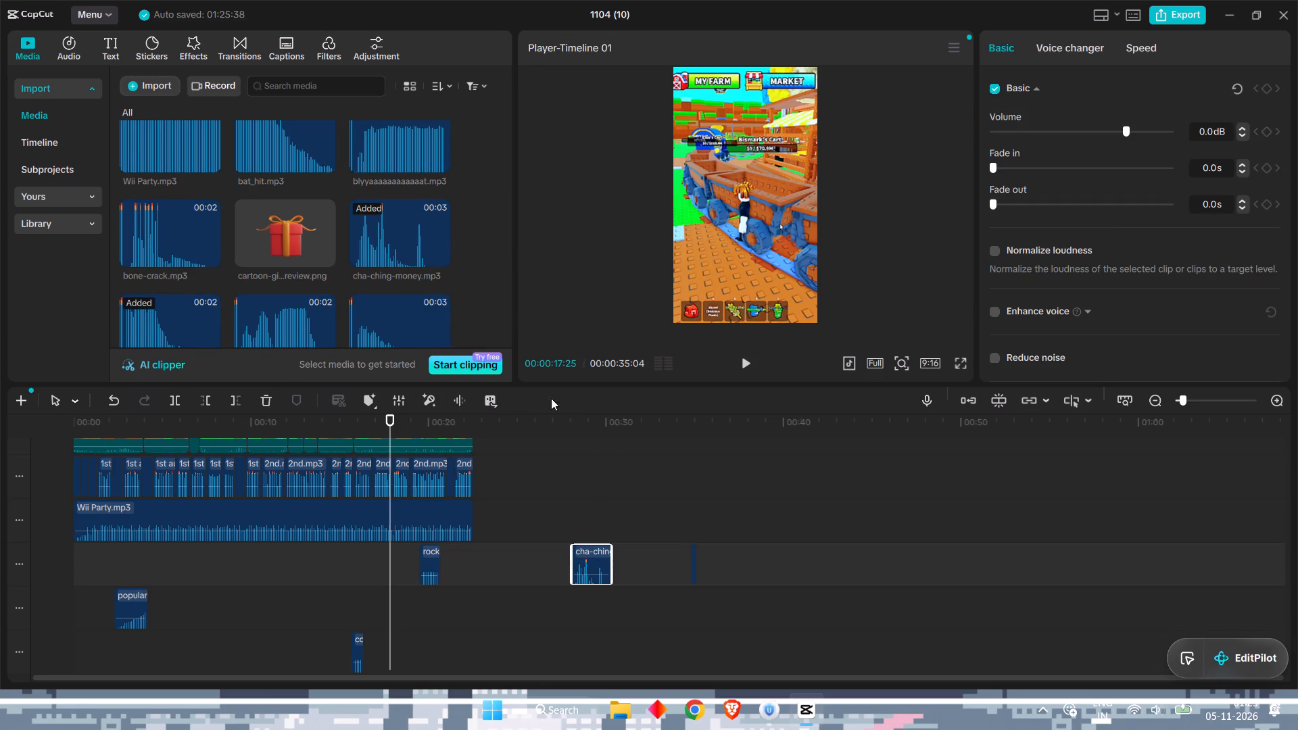
Play the timeline in short stretches from about 2 to 11 seconds to find the spot for the cha-ching sound.
scroll(481, 491, "right", 1)
scroll(481, 491, "up", 1, "ctrl")
scroll(481, 491, "right", 1, "ctrl")
scroll(481, 491, "up", 6, "ctrl")
scroll(481, 491, "right", 1)
scroll(481, 491, "up", 1)
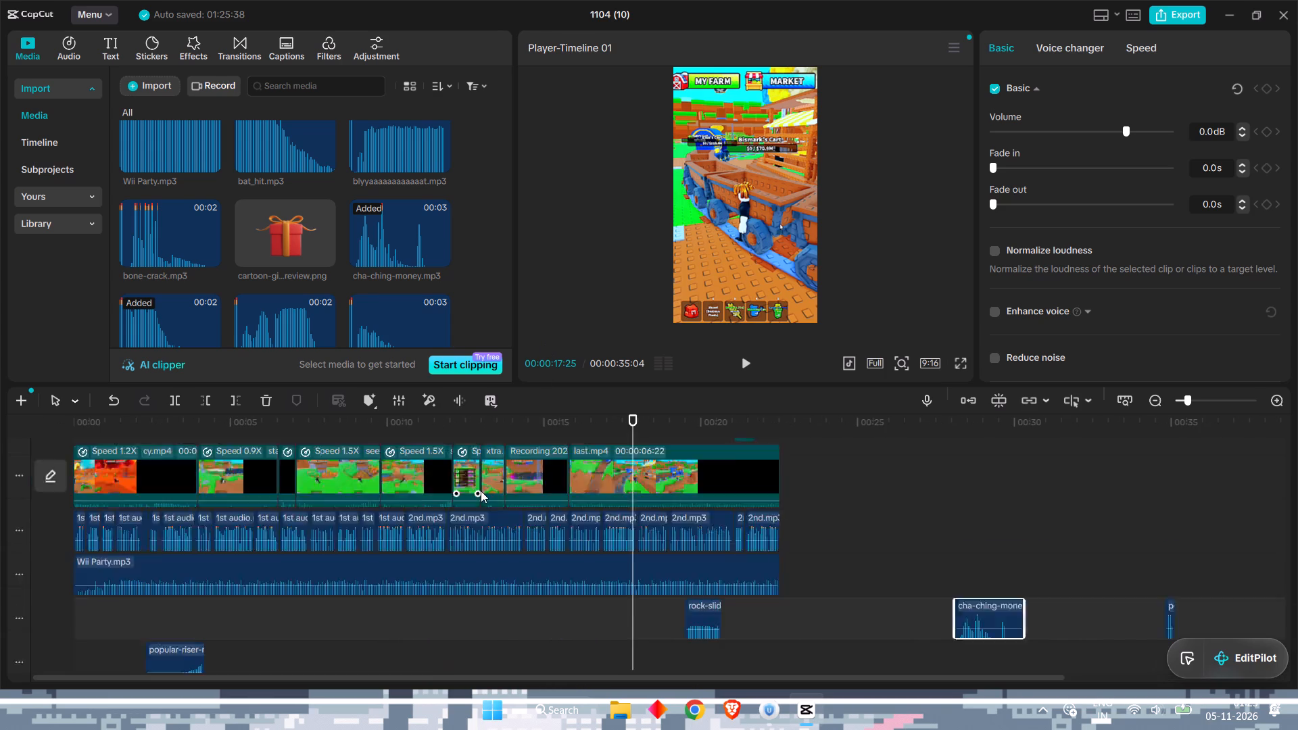
scroll(481, 491, "up", 1)
scroll(481, 491, "down", 1)
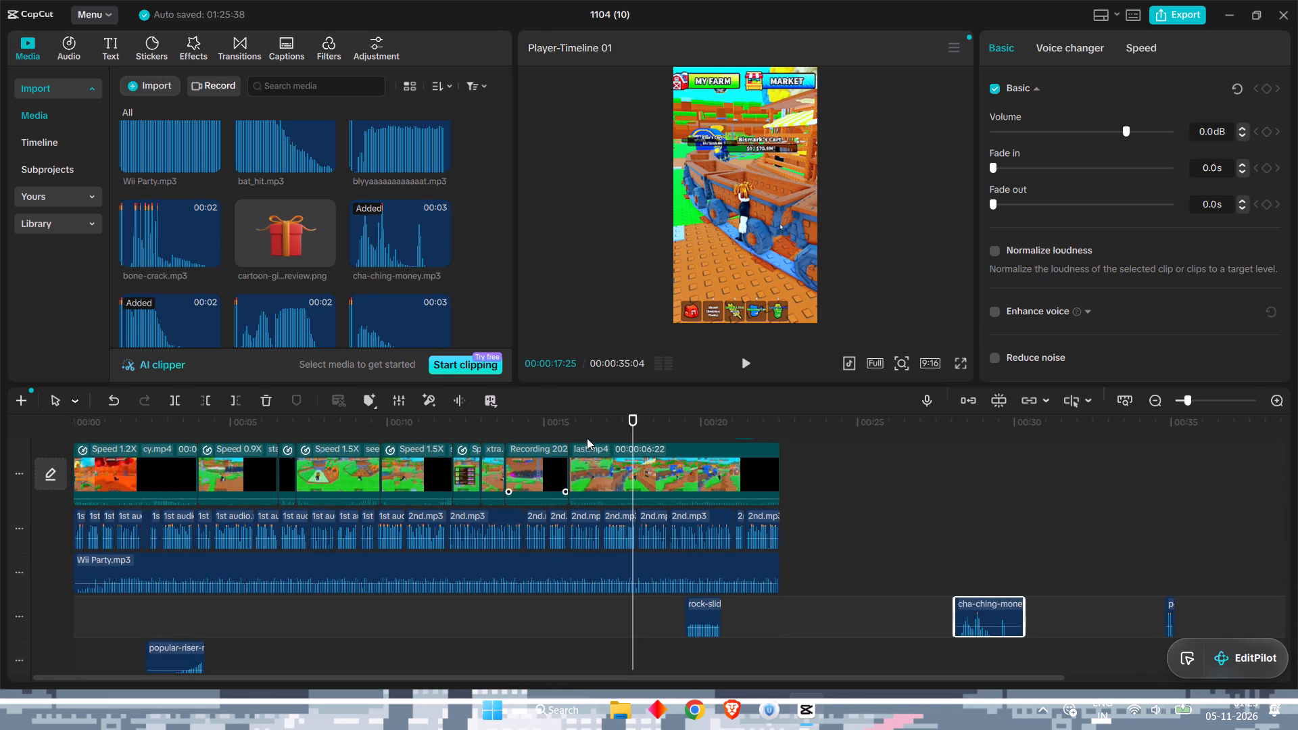
left_click_drag(633, 418, 152, 491)
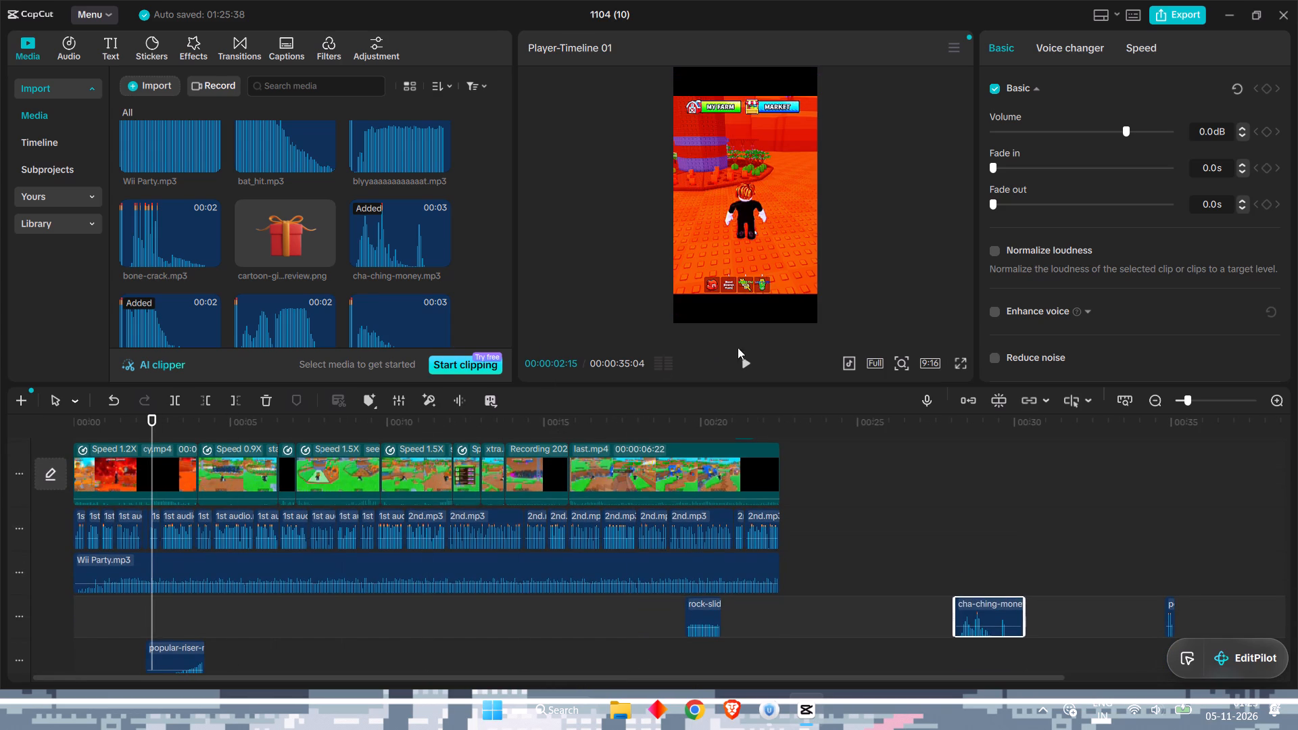
left_click(744, 357)
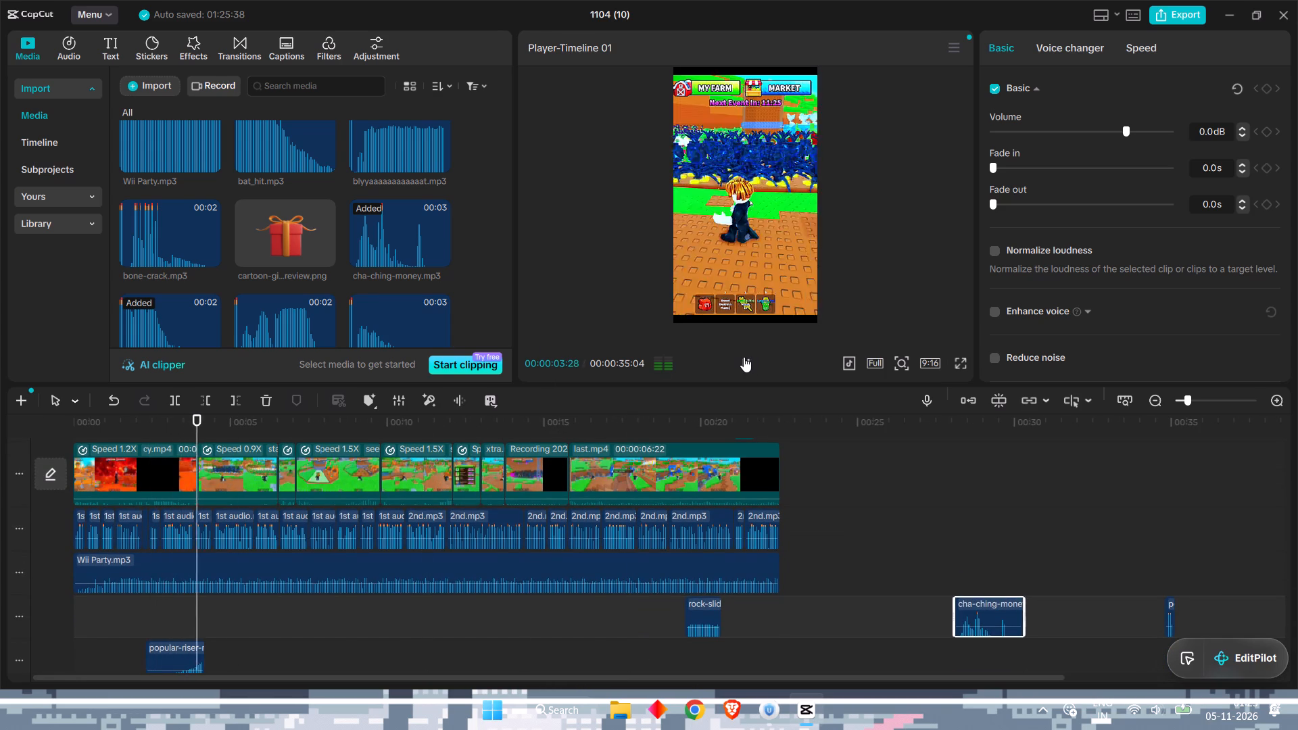
left_click(744, 357)
left_click(744, 357)
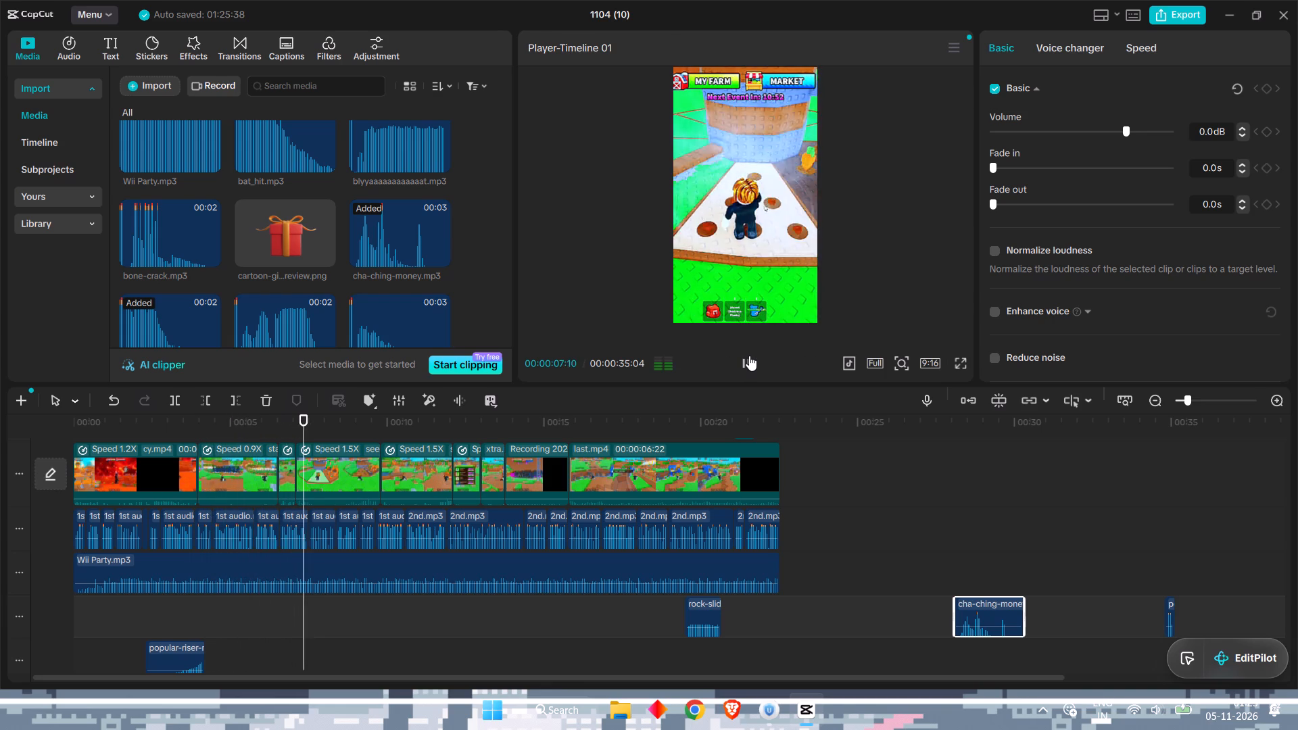
left_click(749, 356)
left_click(751, 356)
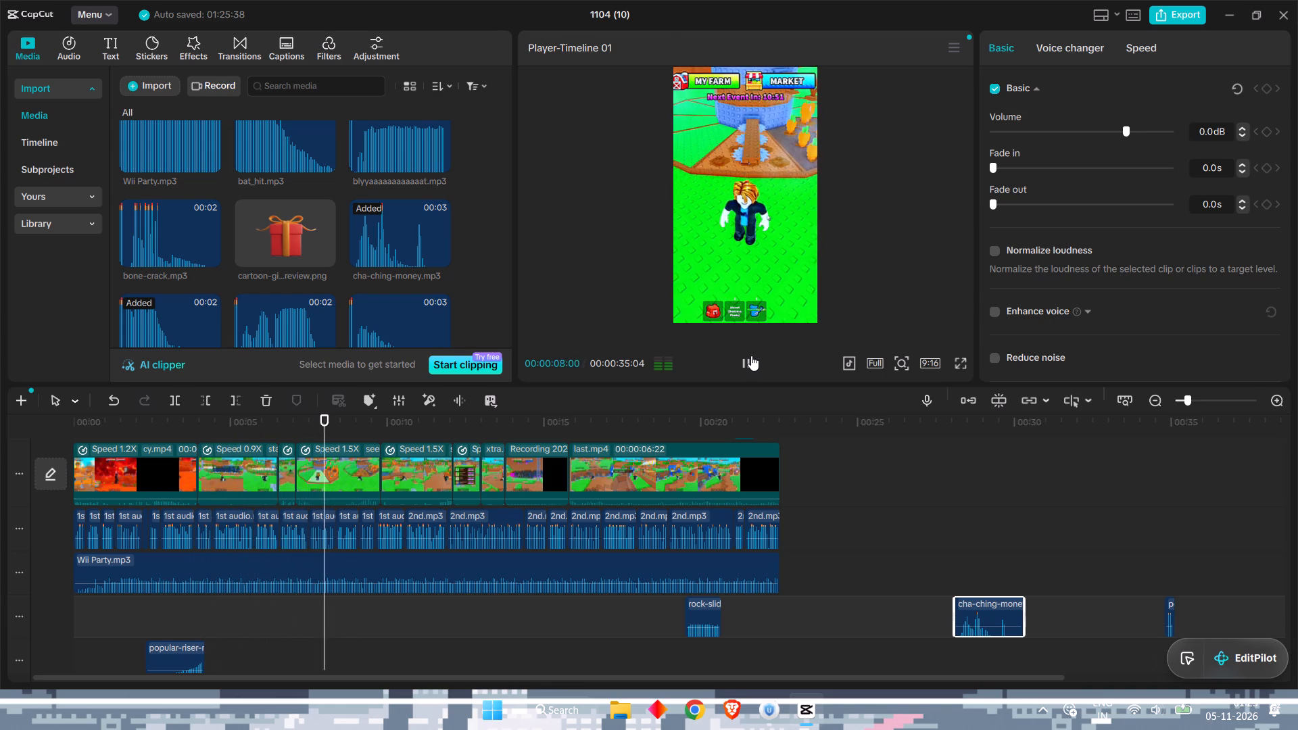
left_click(751, 356)
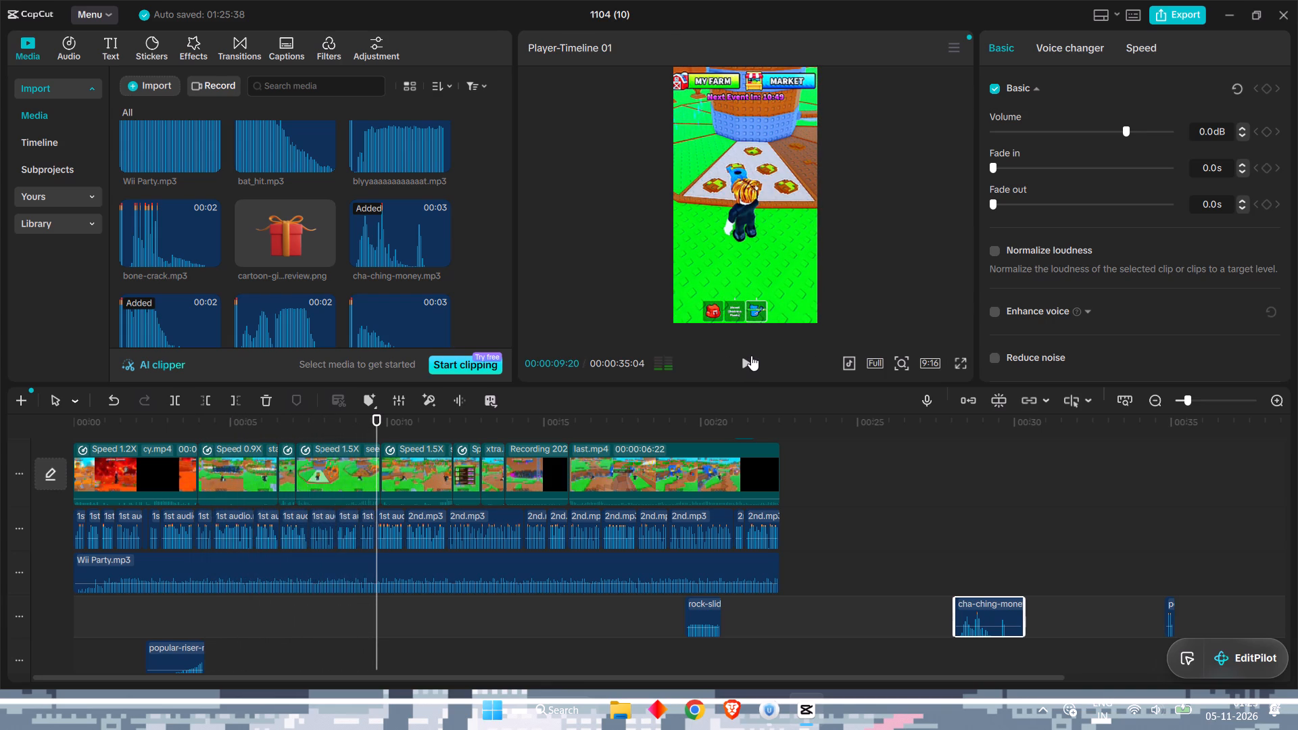
left_click(751, 356)
left_click(751, 356)
left_click(751, 356)
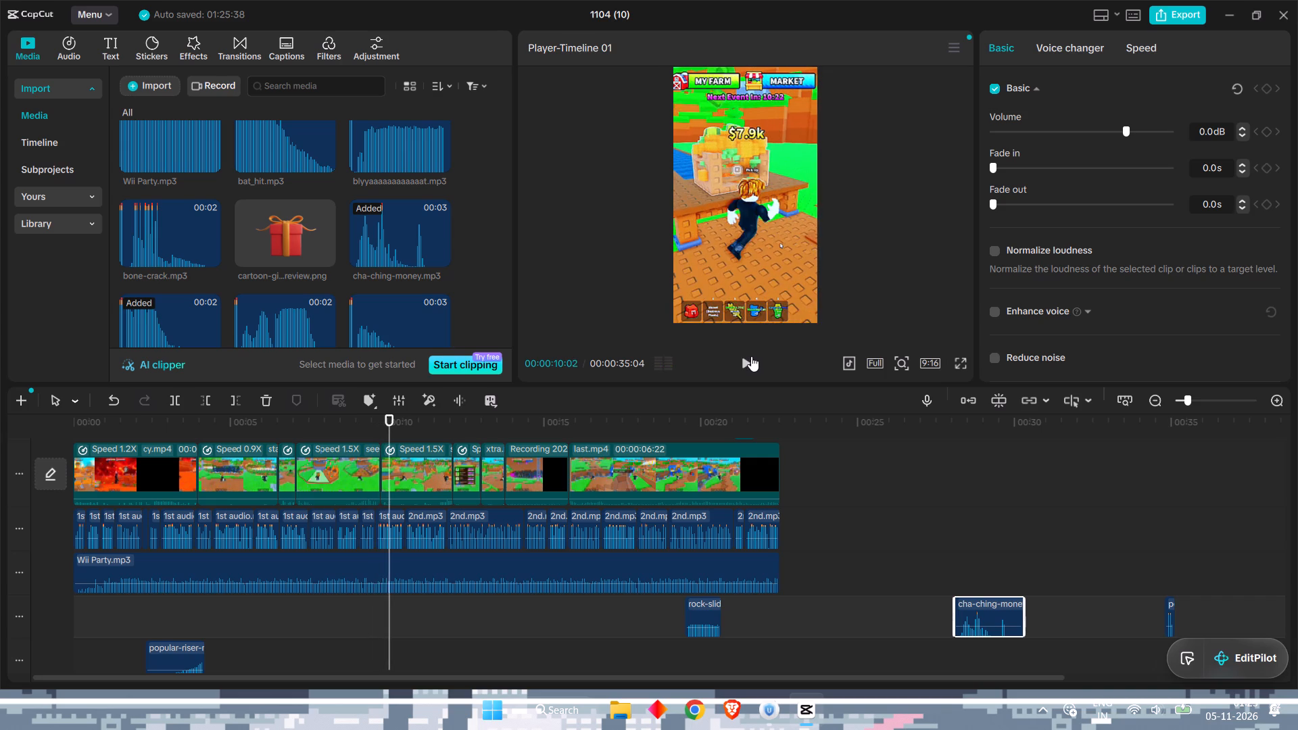
left_click(751, 356)
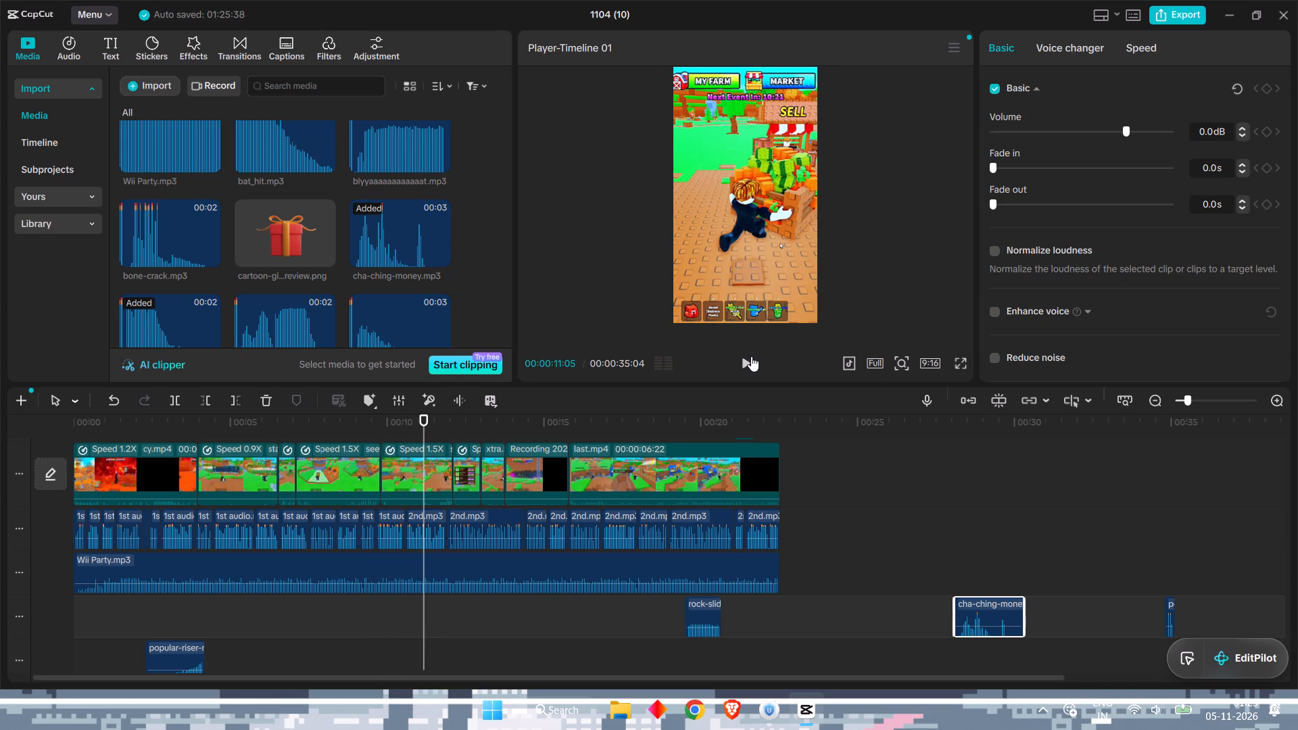
Move the cha-ching clip to start at about 11 seconds on the rock-slide track and play it back.
left_click_drag(962, 599, 437, 618)
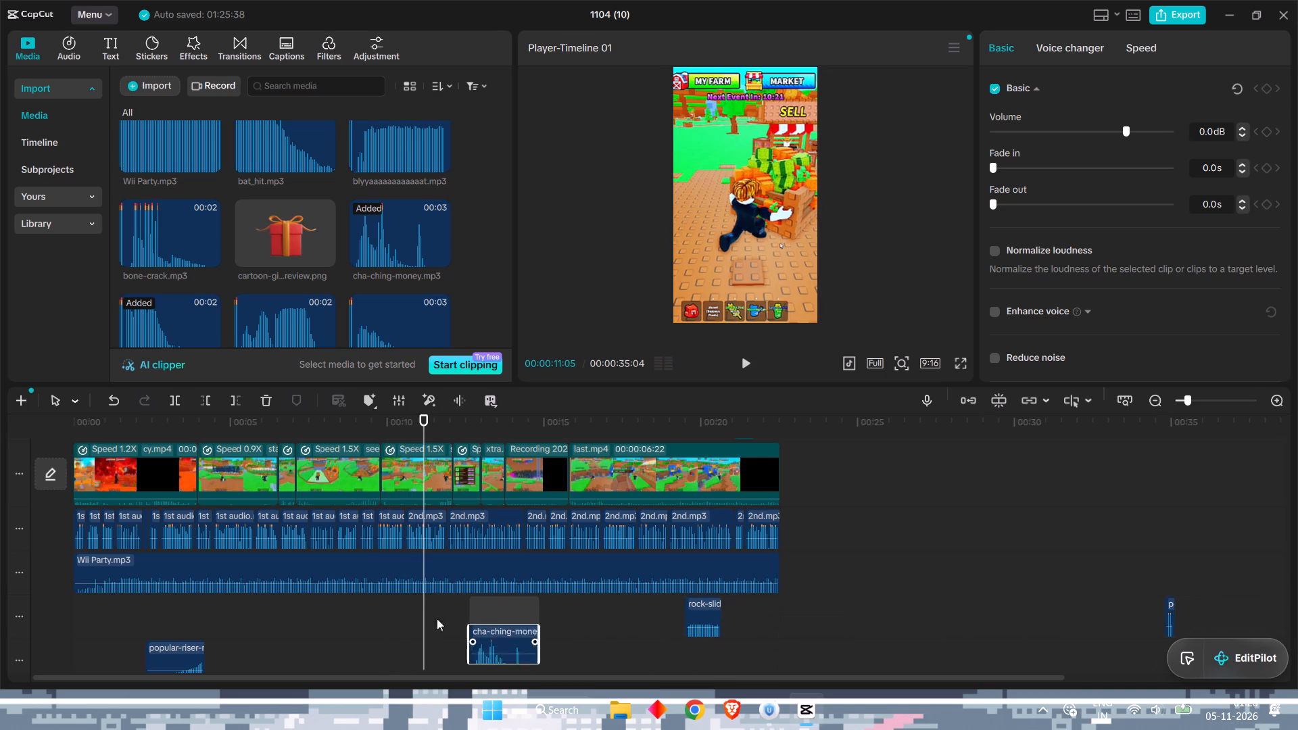
left_click_drag(437, 618, 433, 605)
left_click(744, 364)
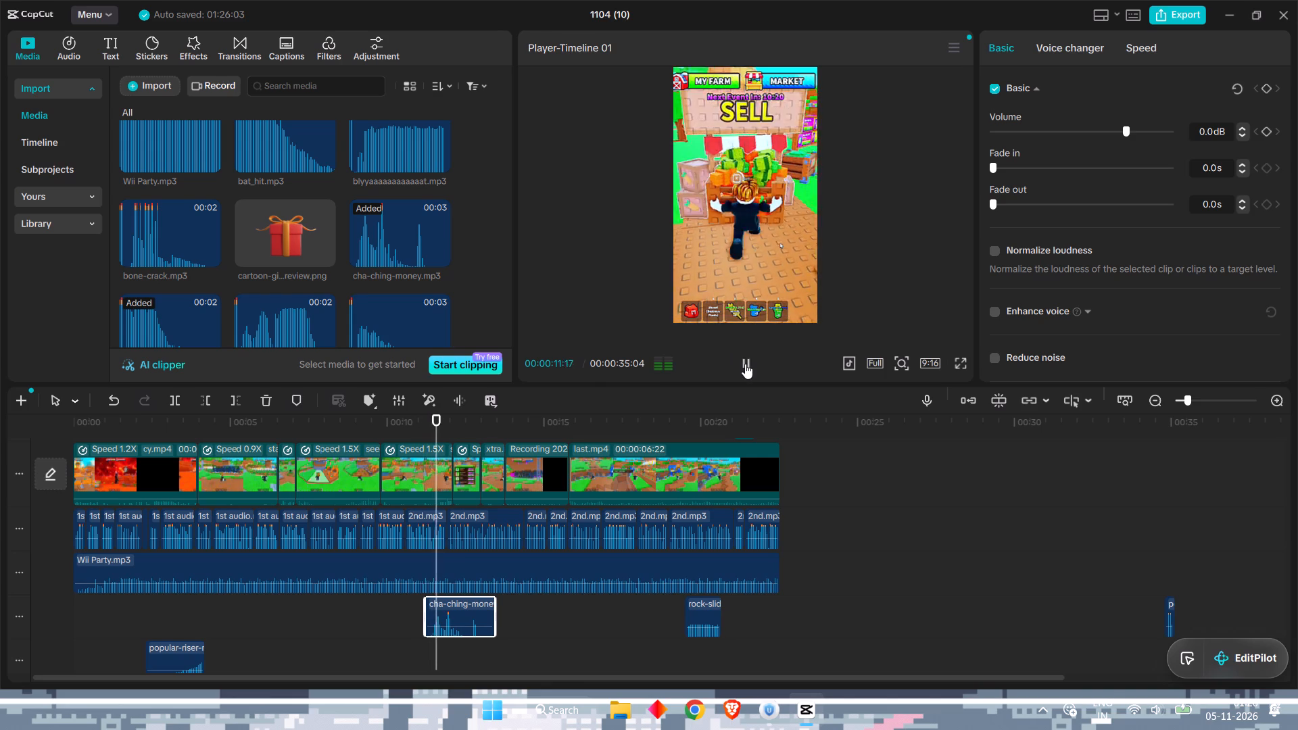
left_click(745, 364)
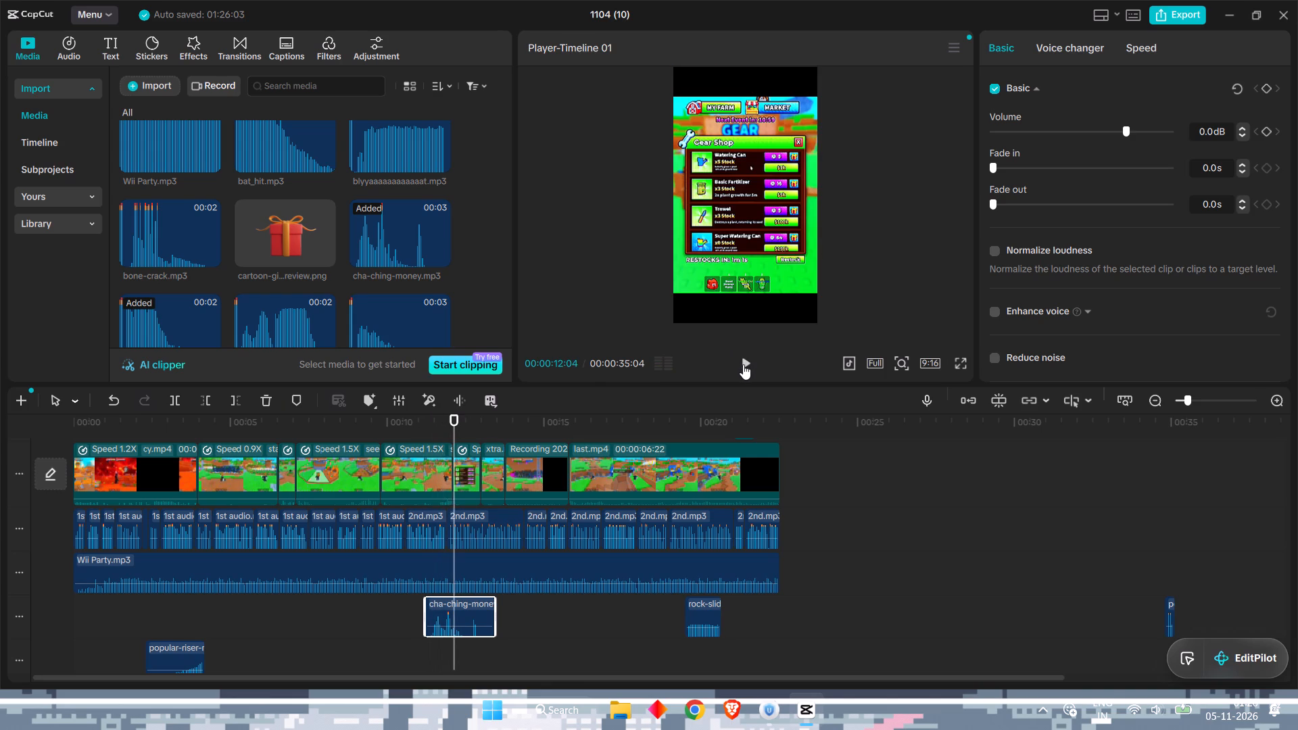
Split the cha-ching clip at about 12.3 seconds and delete the part after the cut.
key("b")
left_click(463, 620)
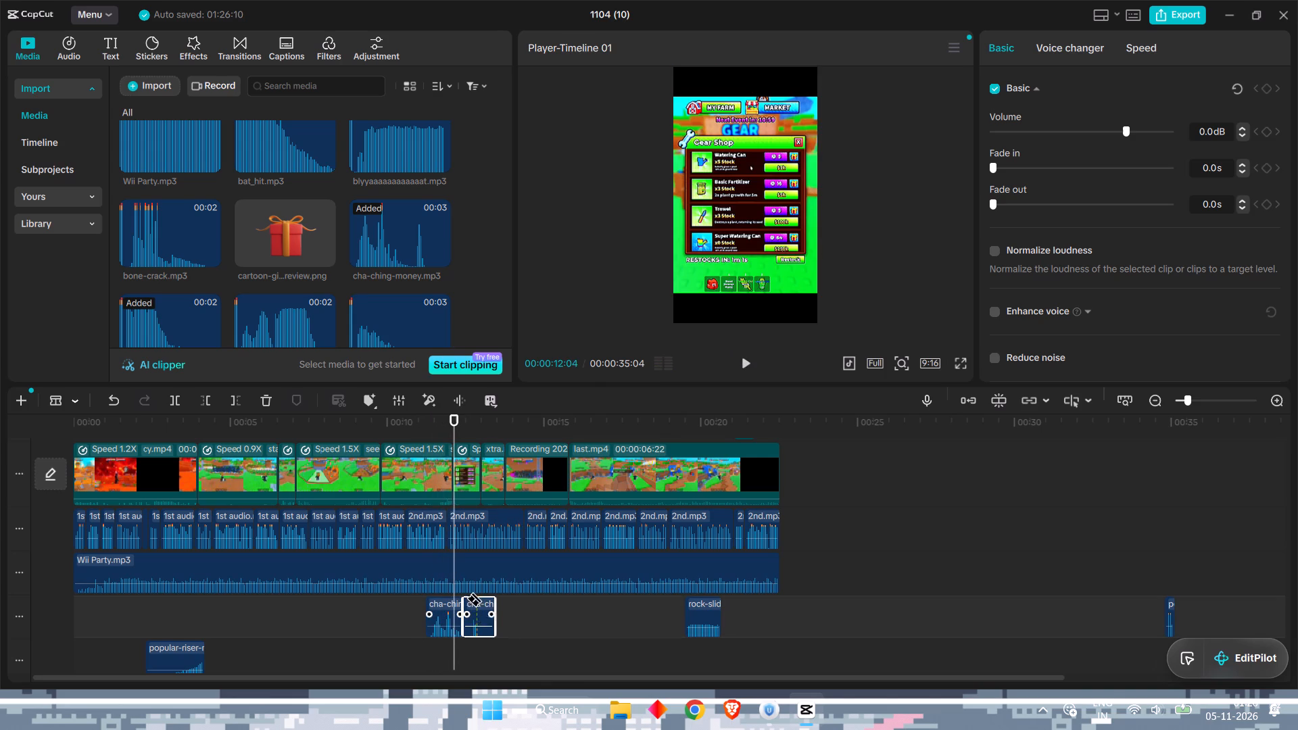
left_click(263, 405)
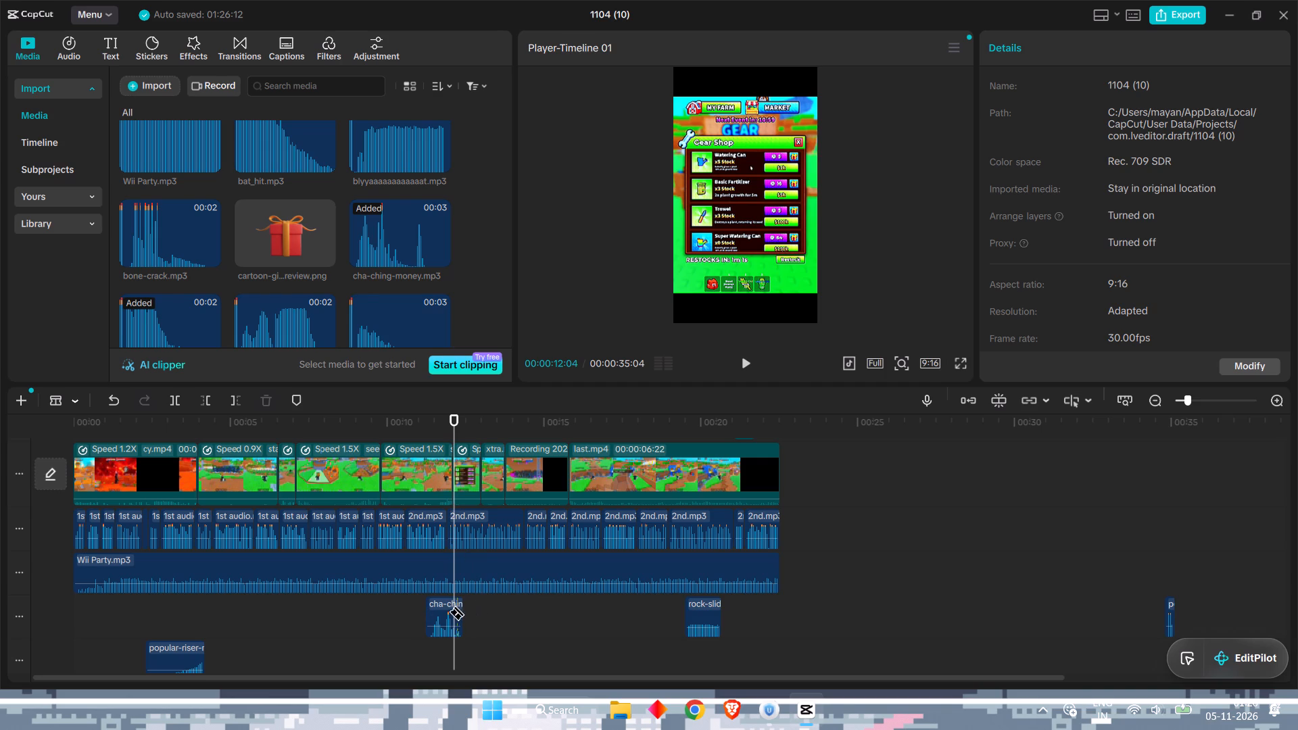
Move the trimmed cha-ching clip onto the popular-riser track at about 11 seconds, playing the section back to check its timing.
left_click_drag(450, 604, 462, 604)
key("a")
left_click_drag(450, 418, 375, 425)
left_click_drag(442, 601, 452, 601)
left_click_drag(449, 631, 458, 593)
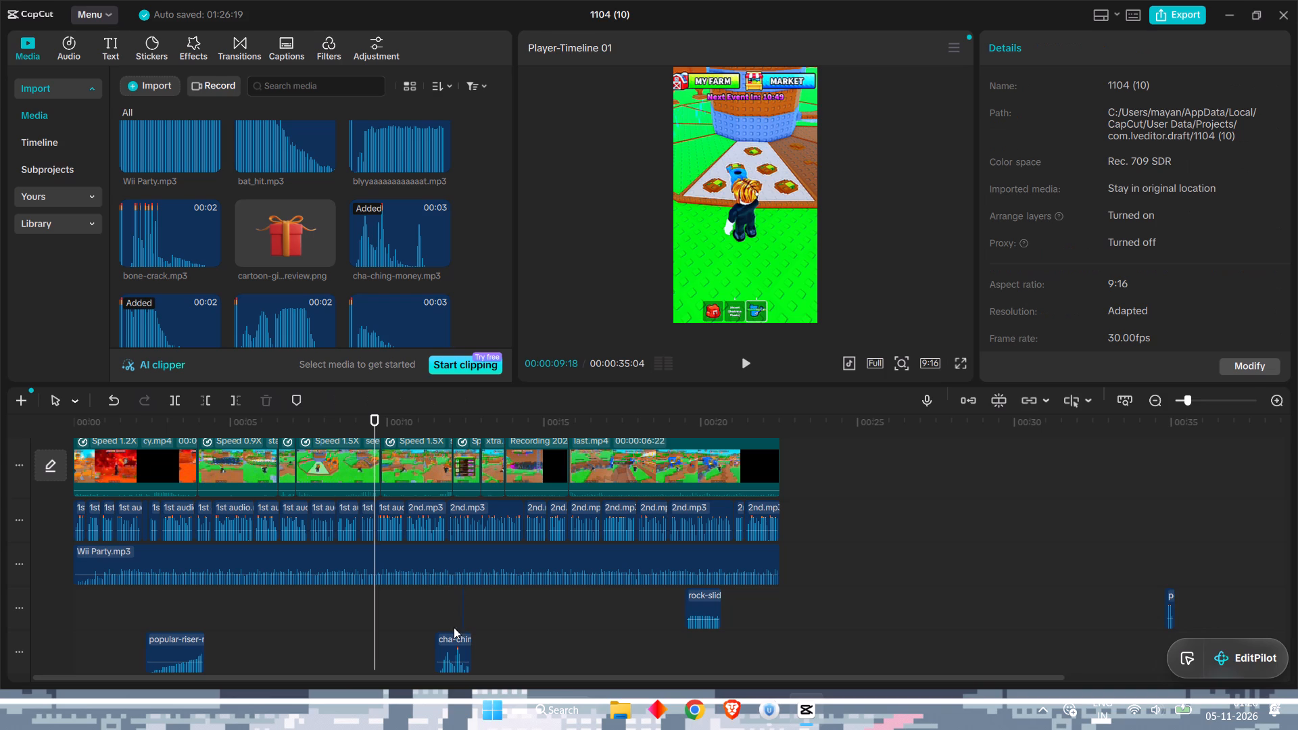
left_click_drag(450, 637, 459, 614)
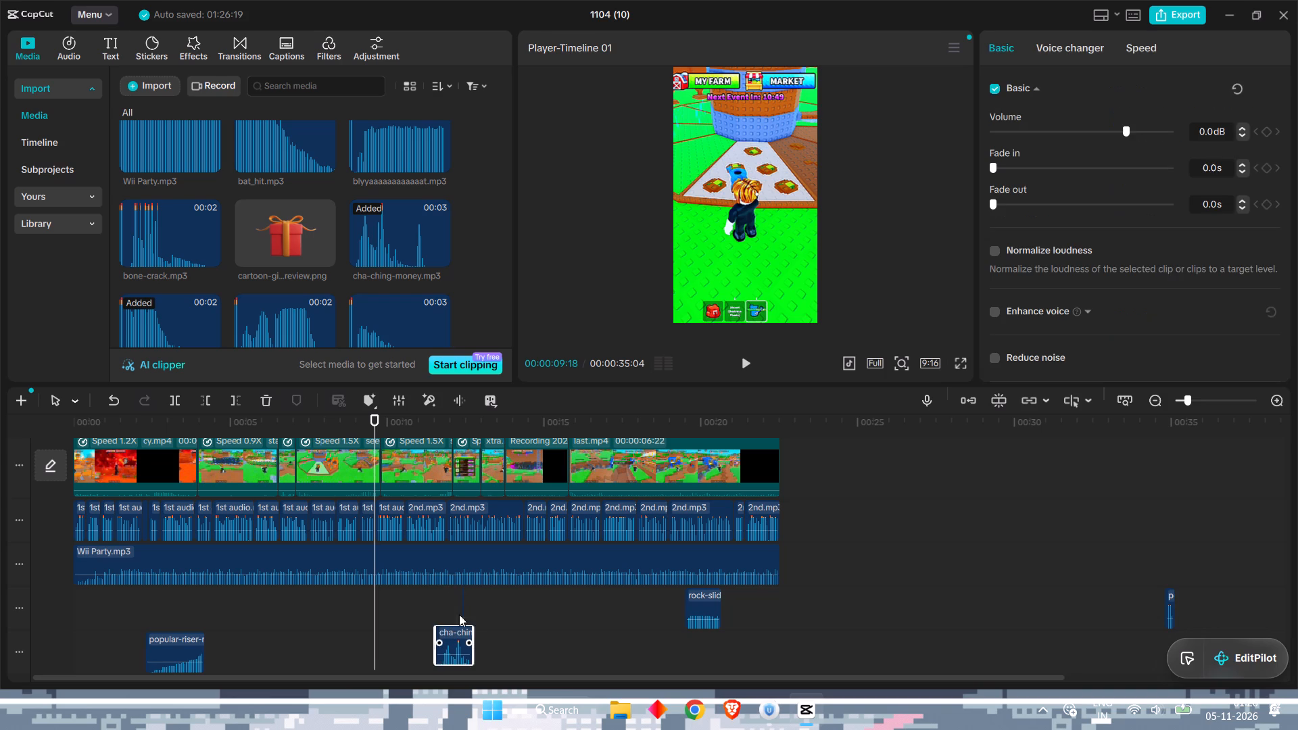
left_click_drag(459, 614, 454, 599)
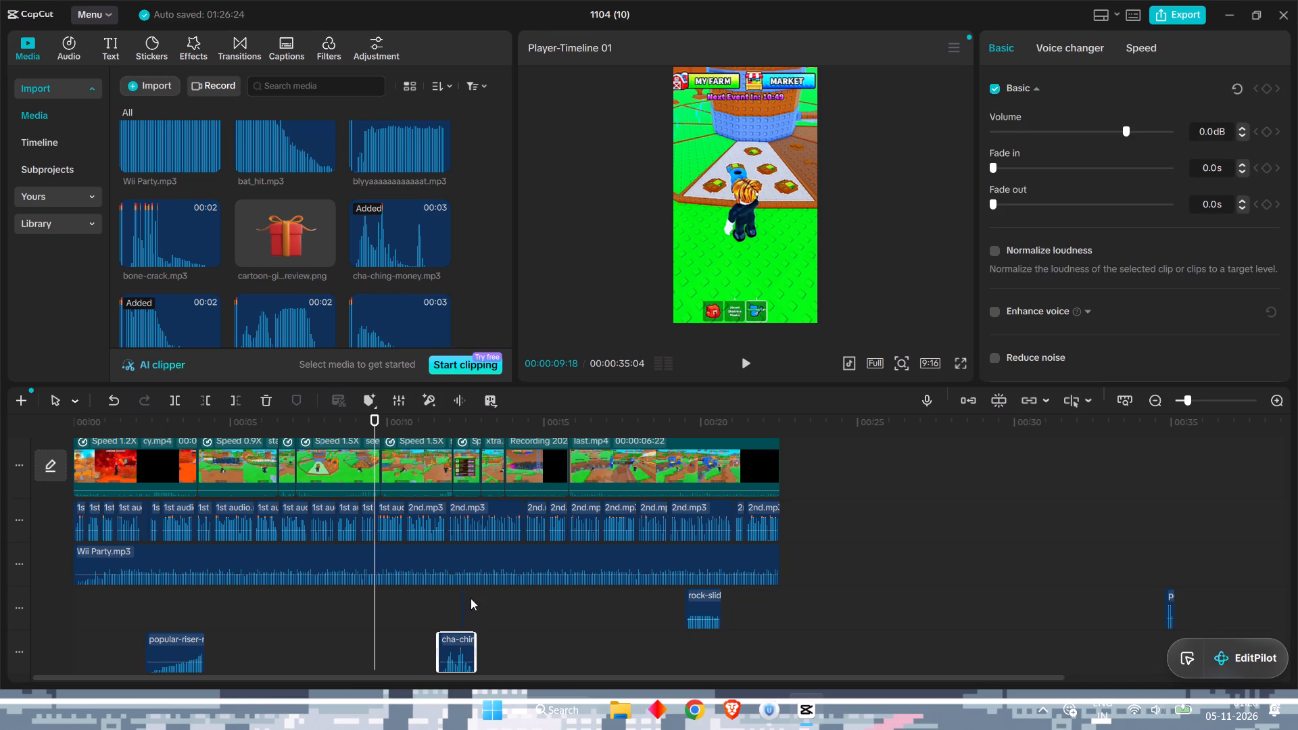
left_click(737, 367)
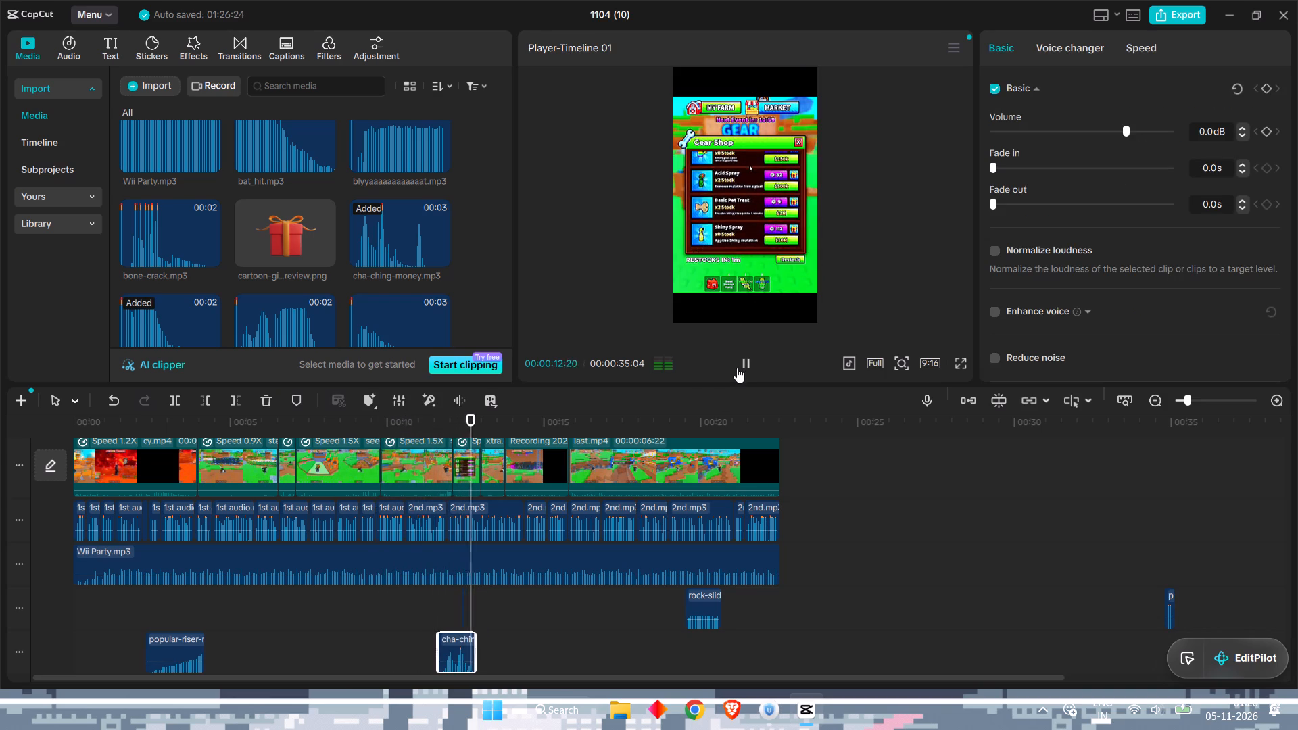
left_click(737, 368)
left_click_drag(460, 637, 450, 635)
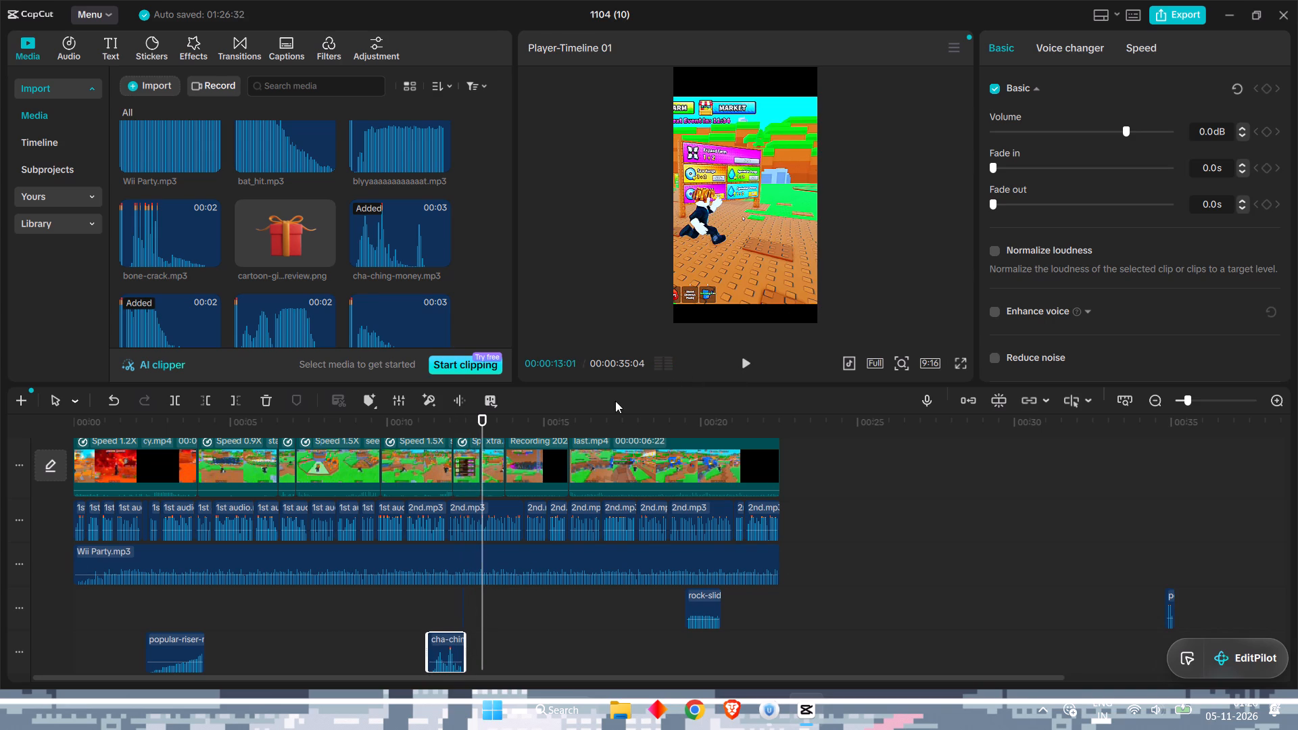
left_click_drag(481, 422, 329, 445)
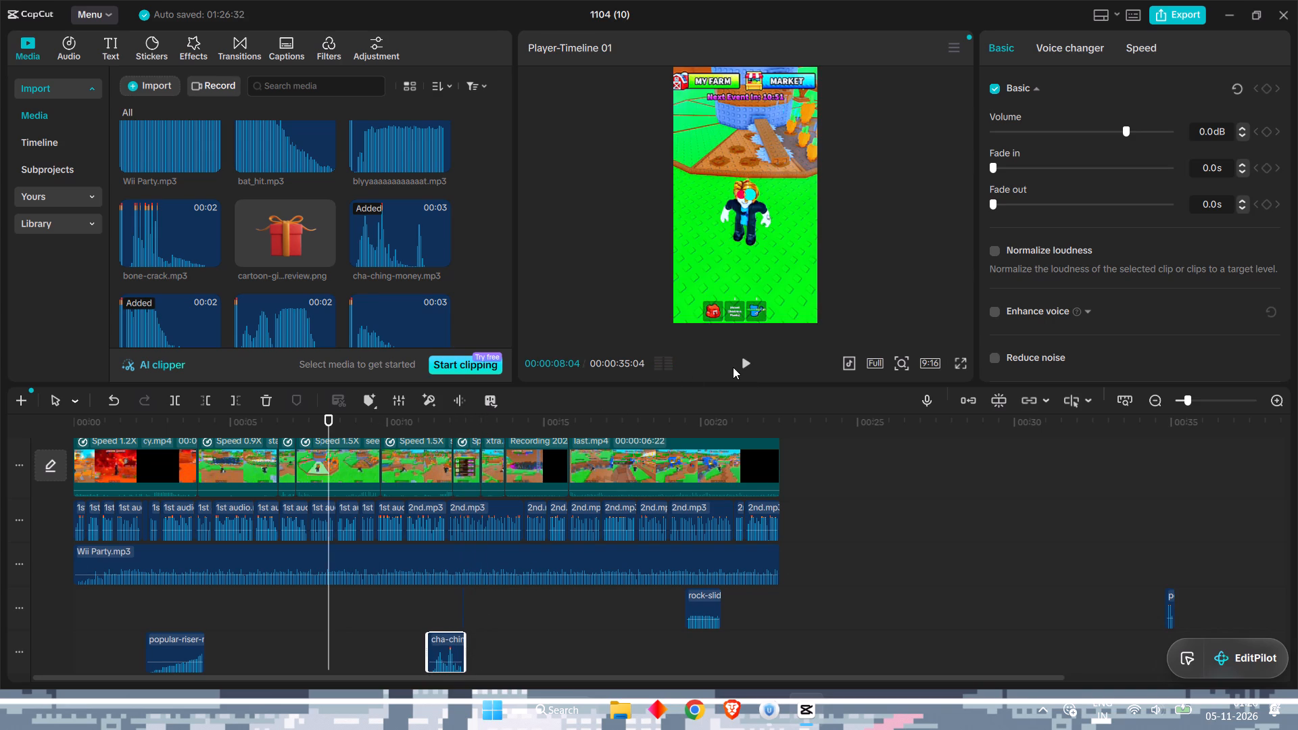
left_click(741, 364)
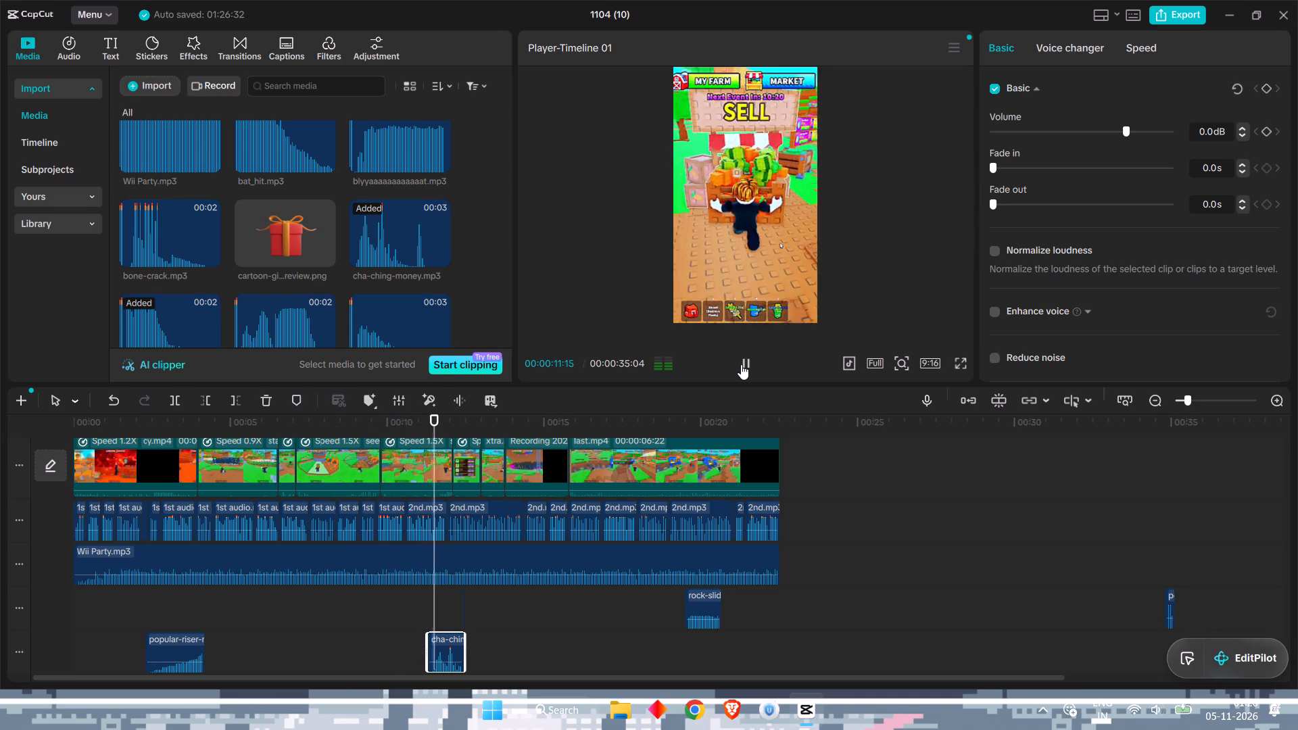
left_click(741, 364)
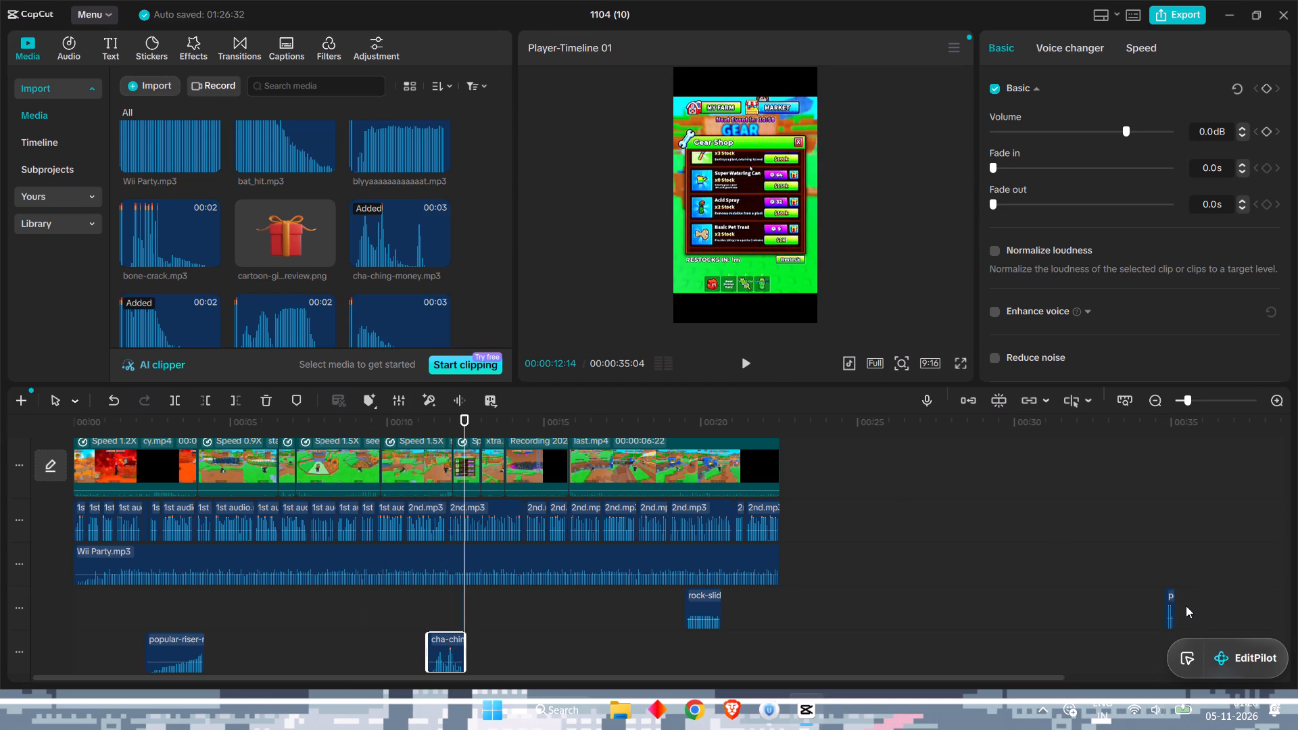
Play on to 14 seconds and audition the trisomique, tuco-get-out, tindeck_1, popular-riser, nom-nom and pop sounds in the imported media.
left_click(1168, 602)
left_click(749, 364)
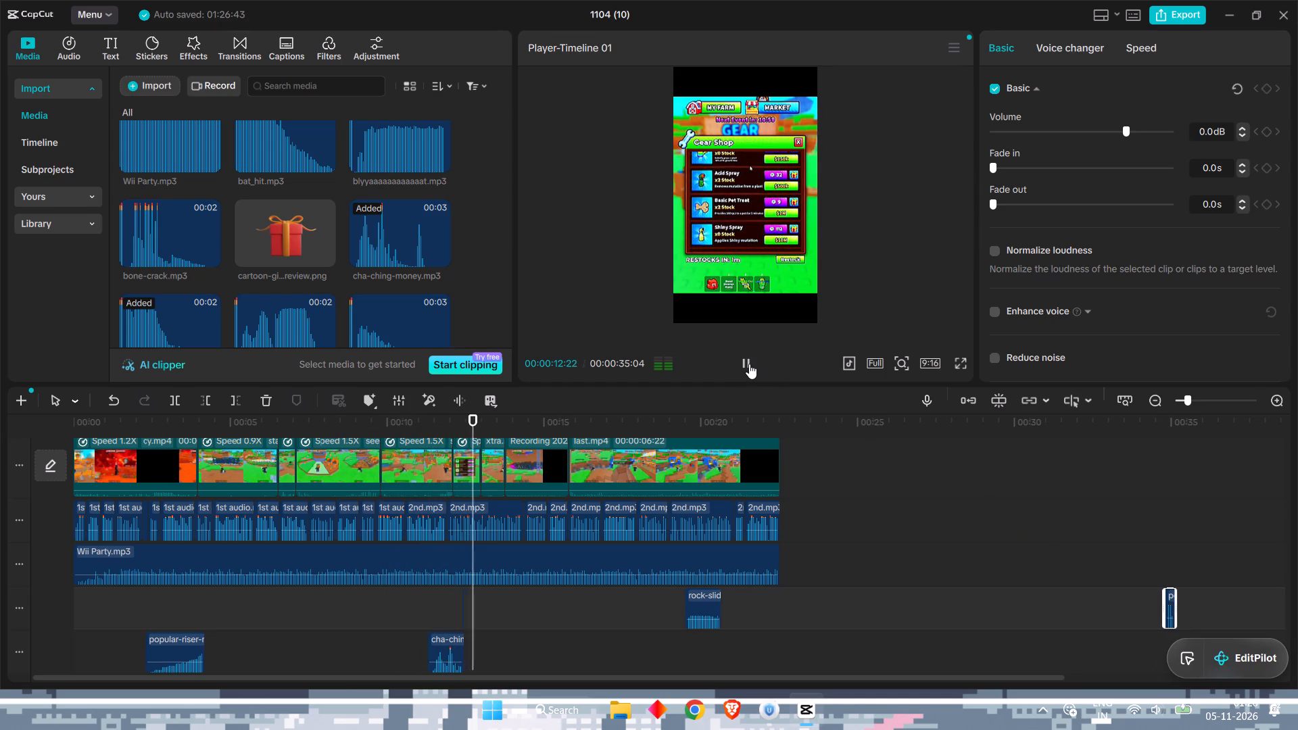
left_click(749, 364)
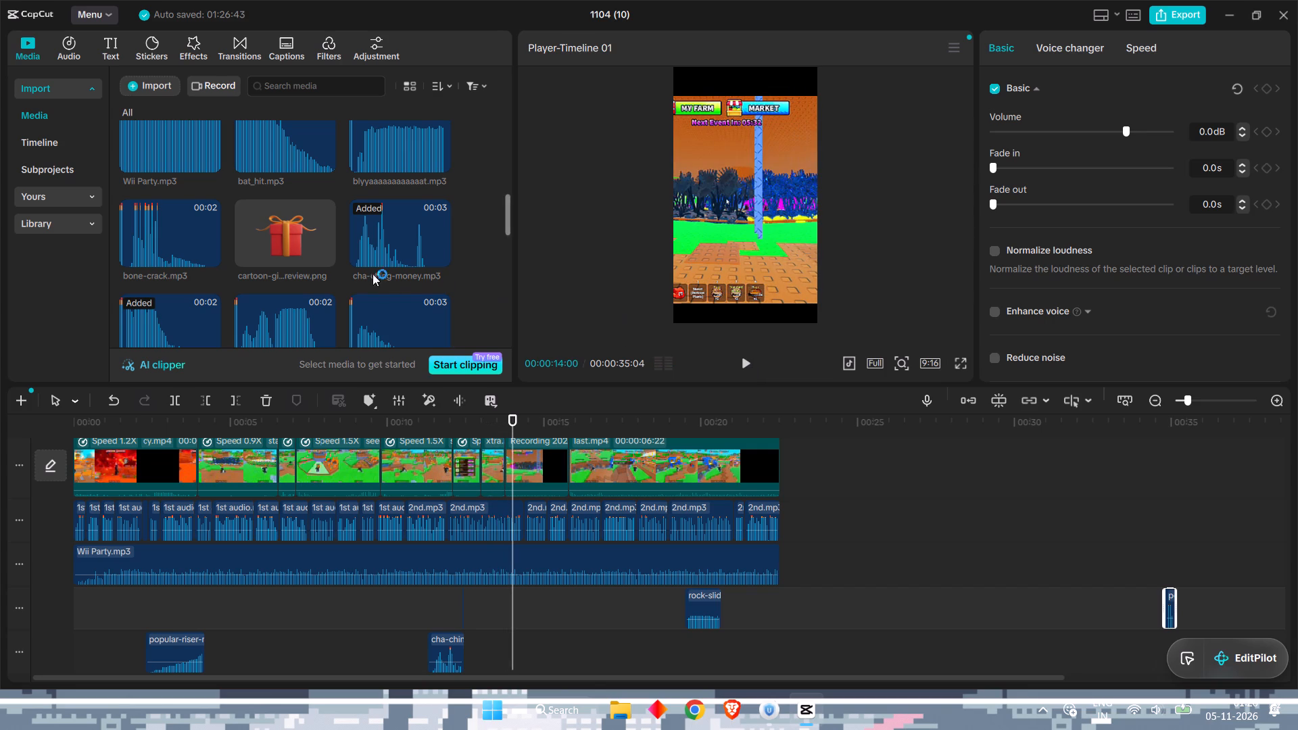
scroll(358, 272, "down", 7)
scroll(295, 229, "down", 5)
left_click(277, 216)
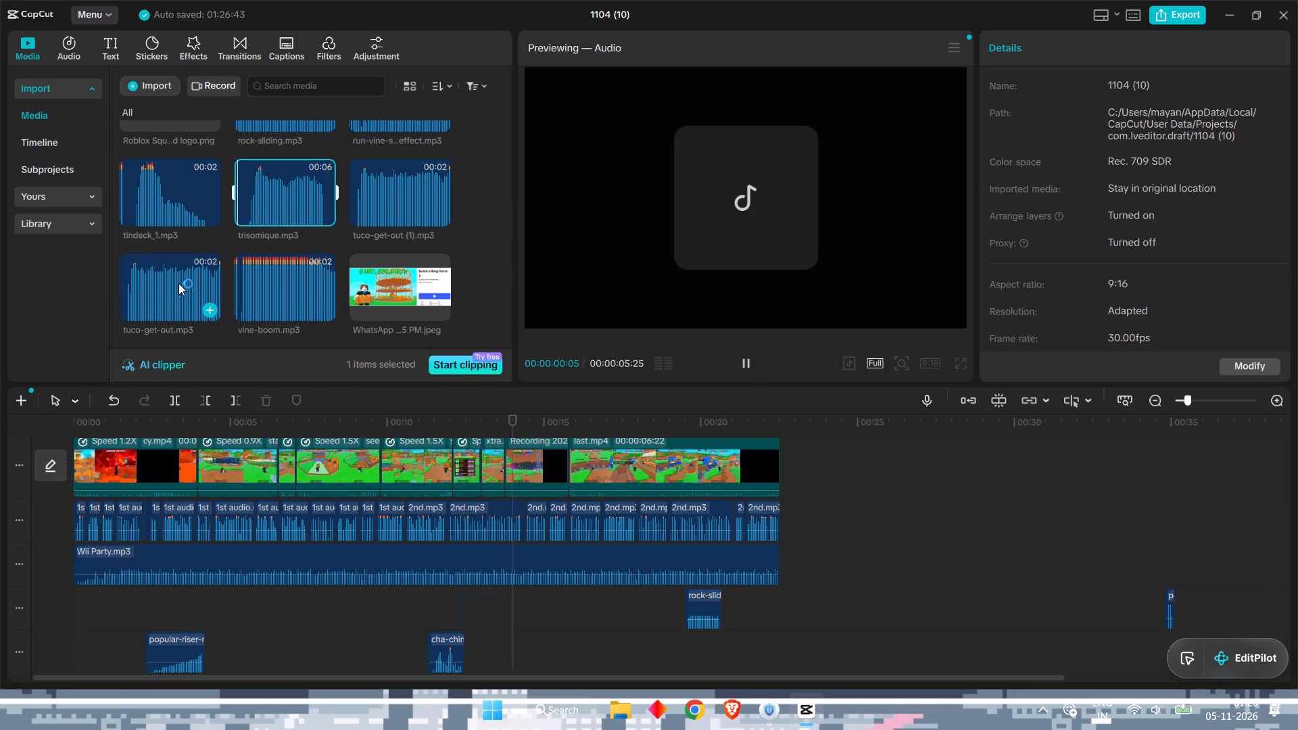
left_click(178, 283)
left_click(170, 210)
scroll(285, 211, "up", 1)
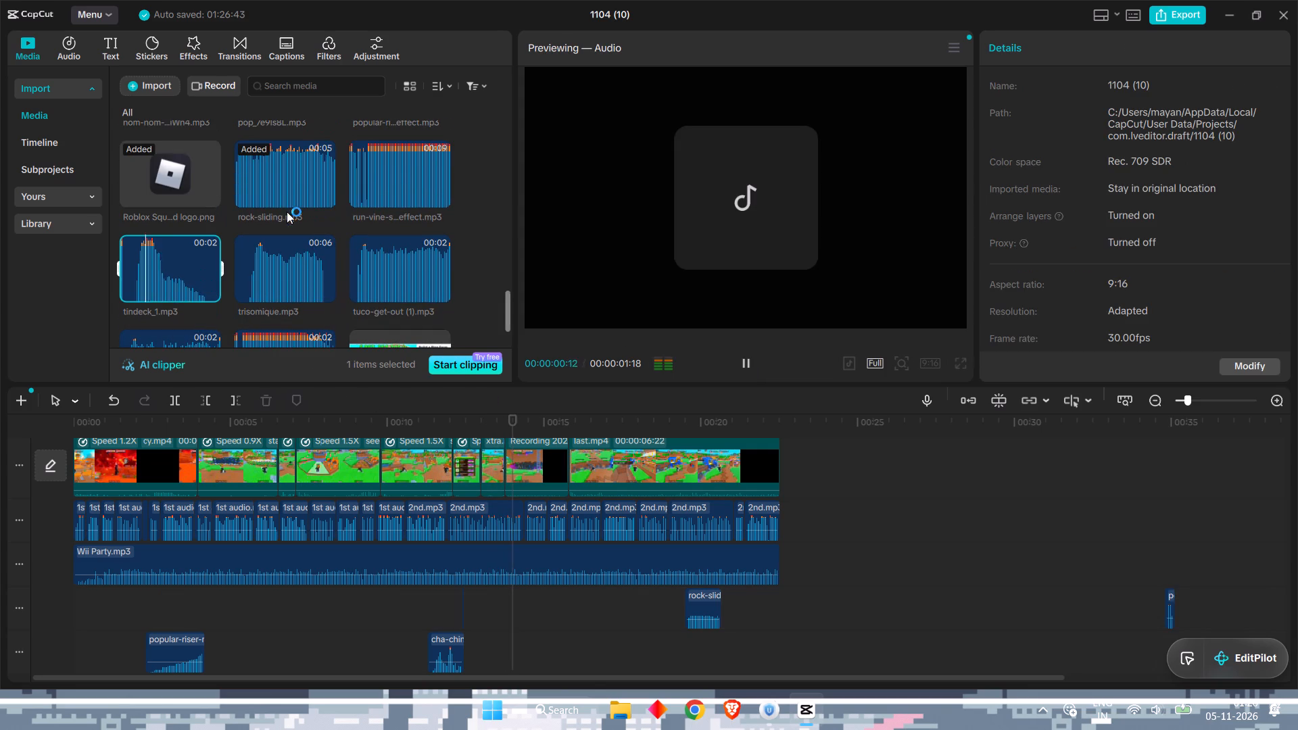
scroll(371, 191, "up", 2)
left_click(370, 223)
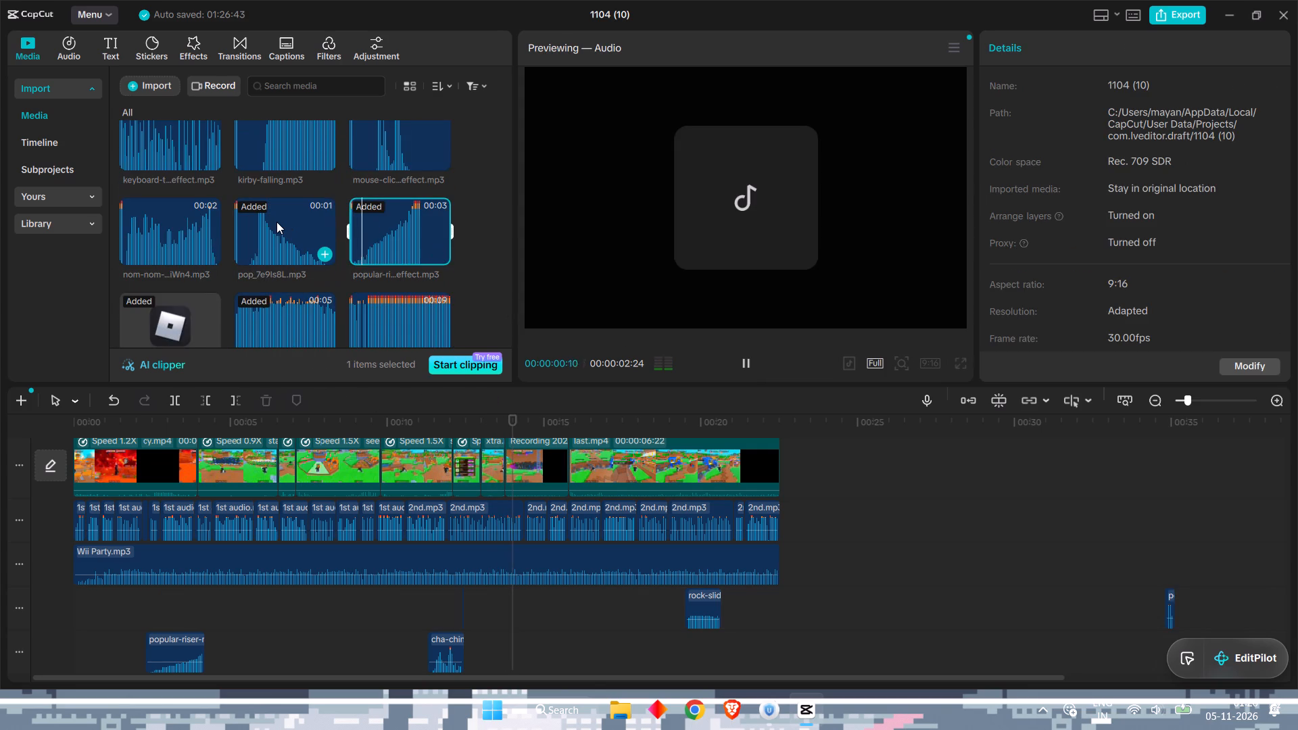
left_click(277, 222)
left_click(187, 231)
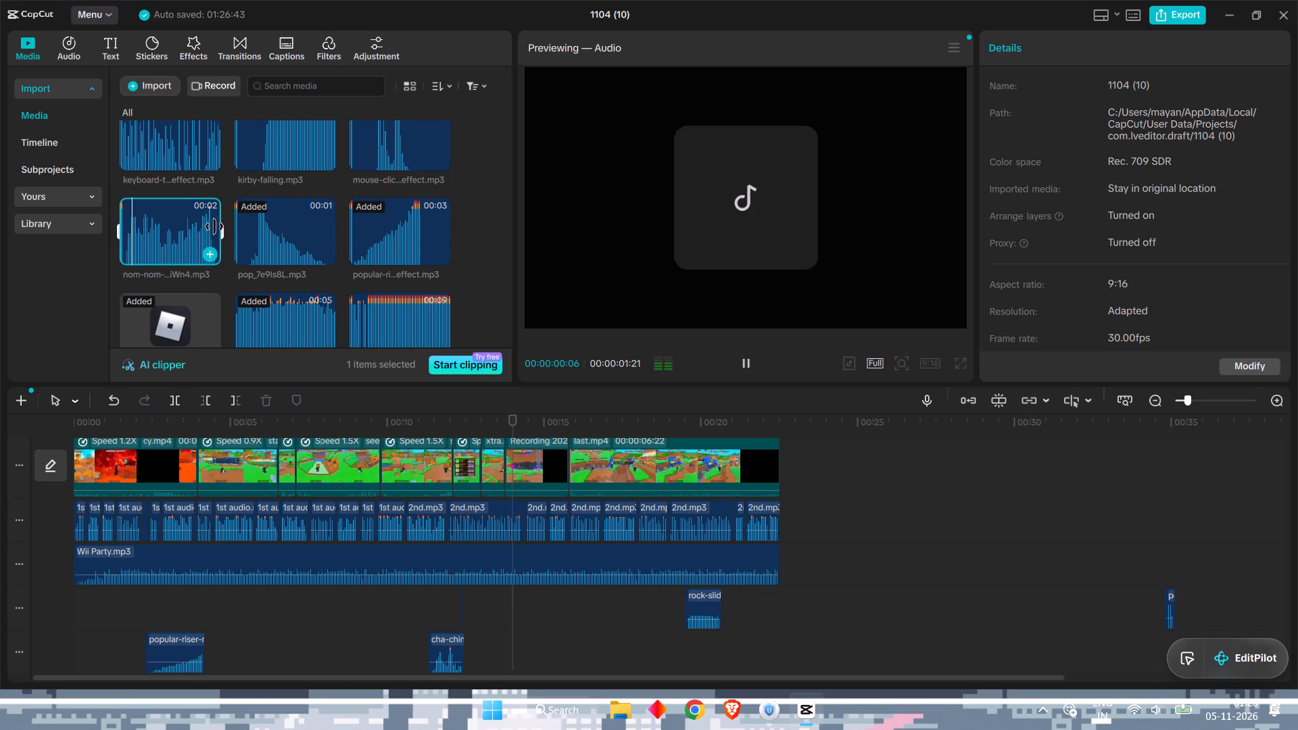
left_click(251, 223)
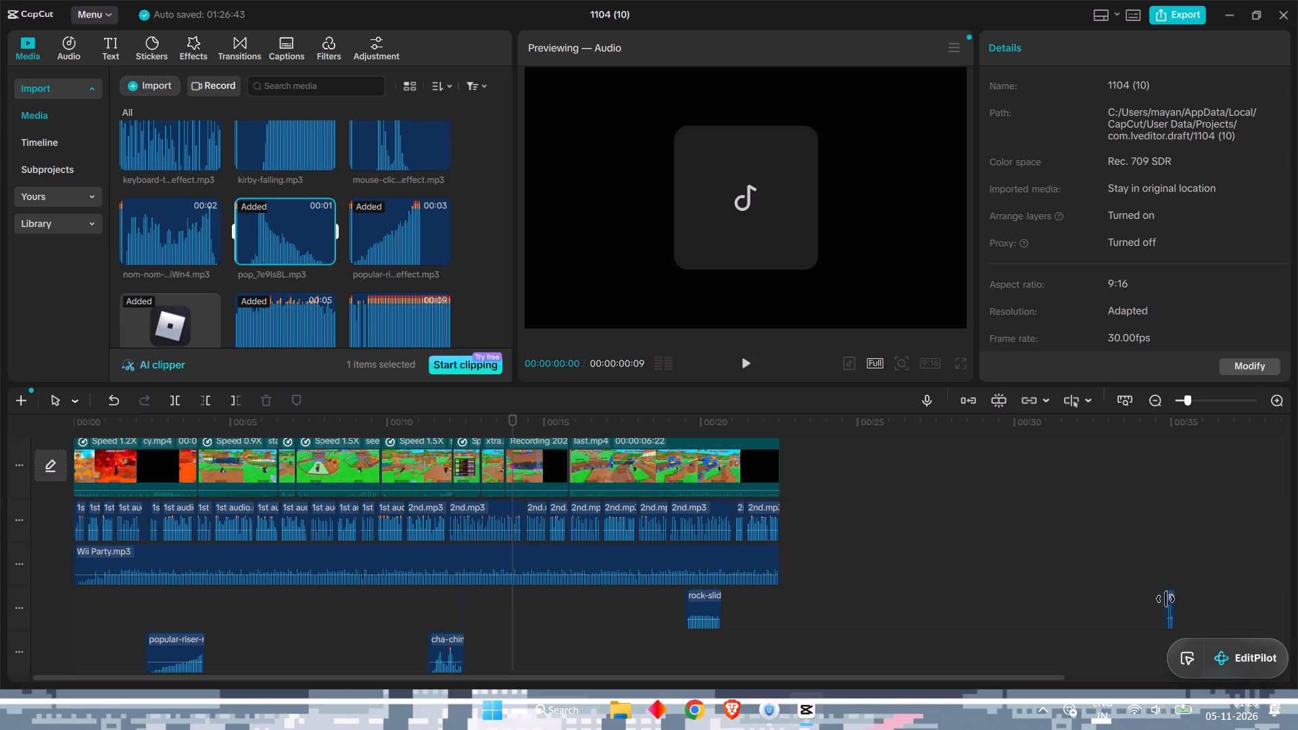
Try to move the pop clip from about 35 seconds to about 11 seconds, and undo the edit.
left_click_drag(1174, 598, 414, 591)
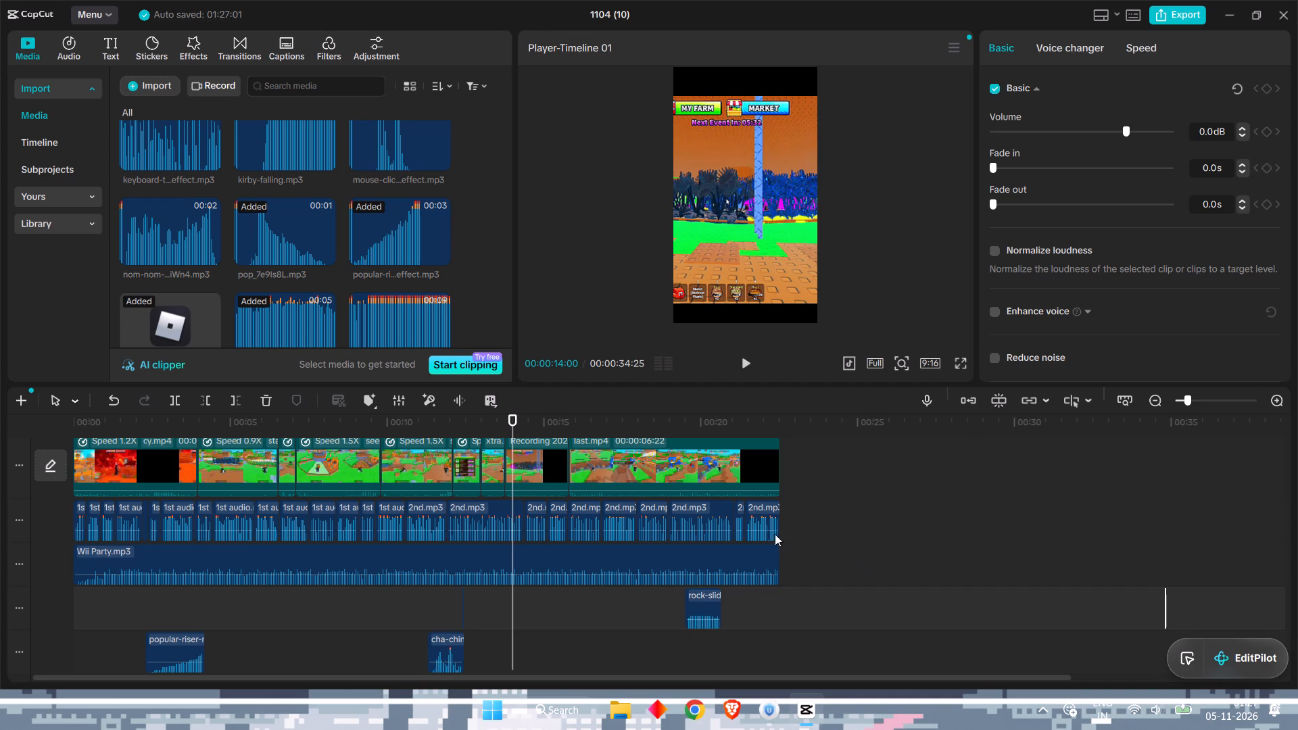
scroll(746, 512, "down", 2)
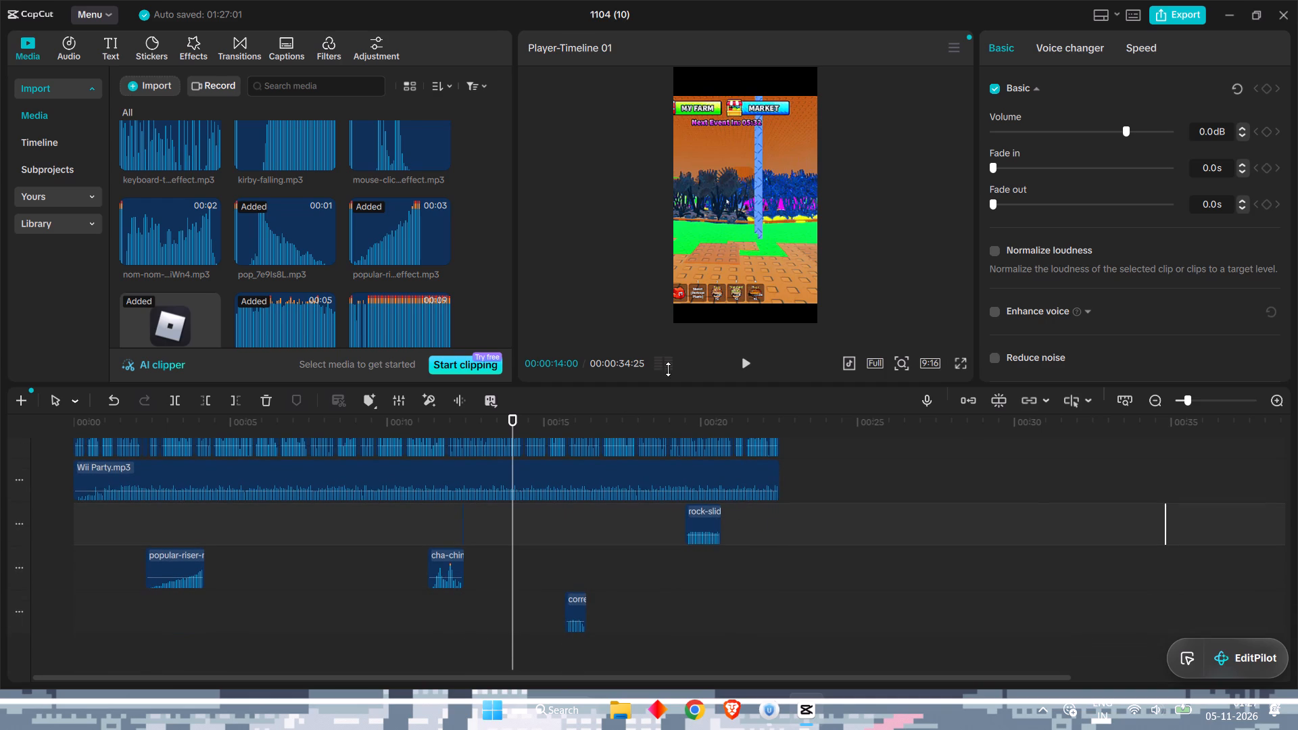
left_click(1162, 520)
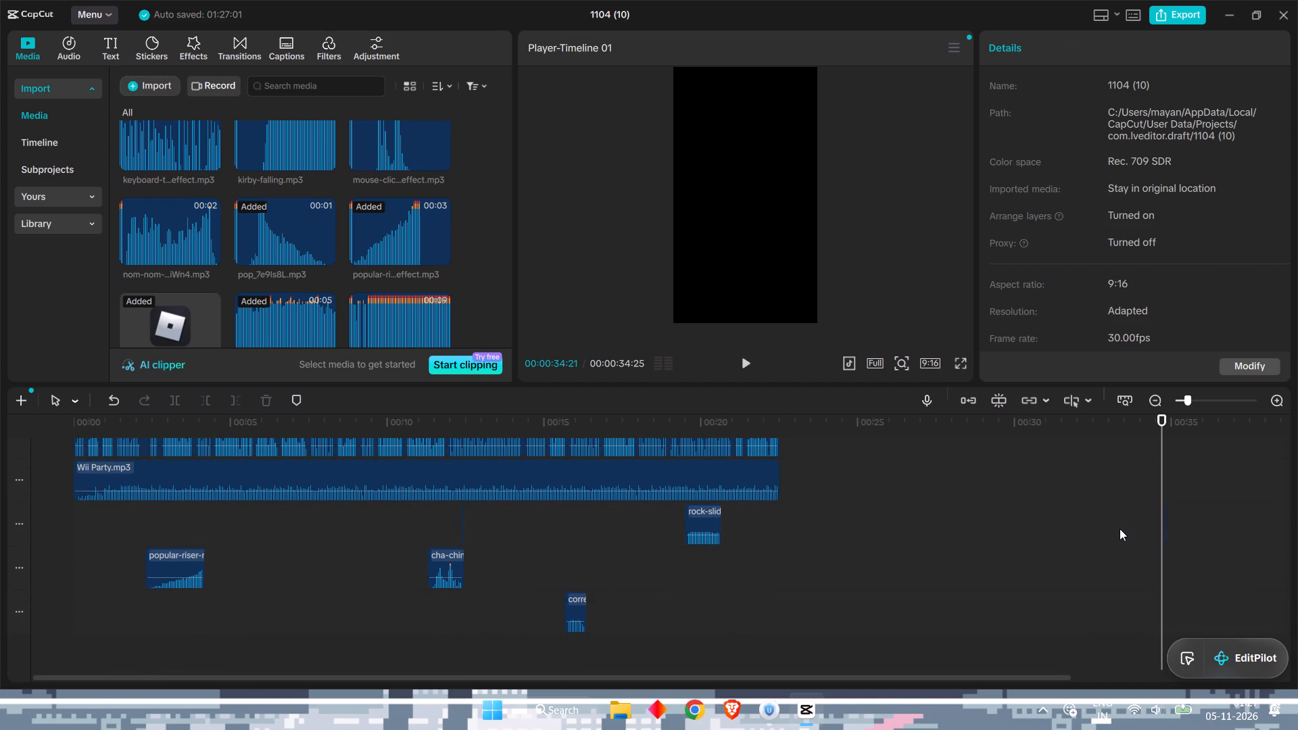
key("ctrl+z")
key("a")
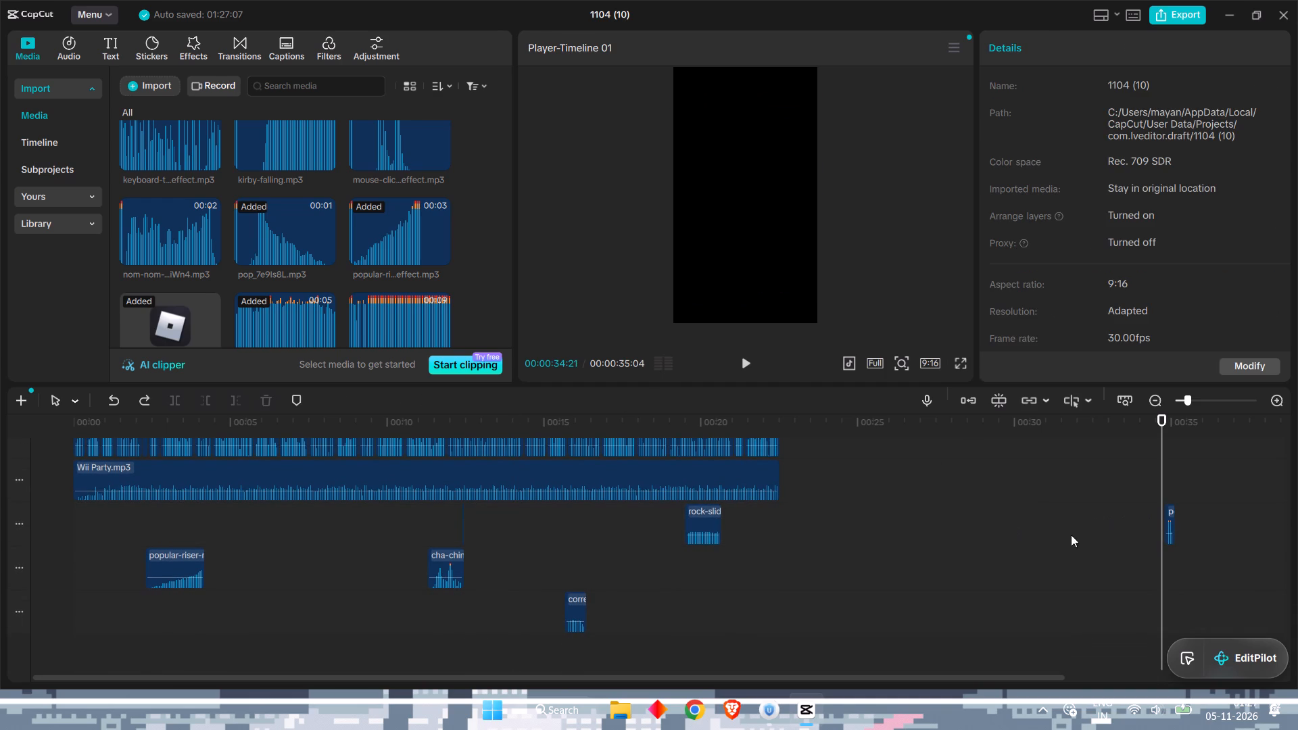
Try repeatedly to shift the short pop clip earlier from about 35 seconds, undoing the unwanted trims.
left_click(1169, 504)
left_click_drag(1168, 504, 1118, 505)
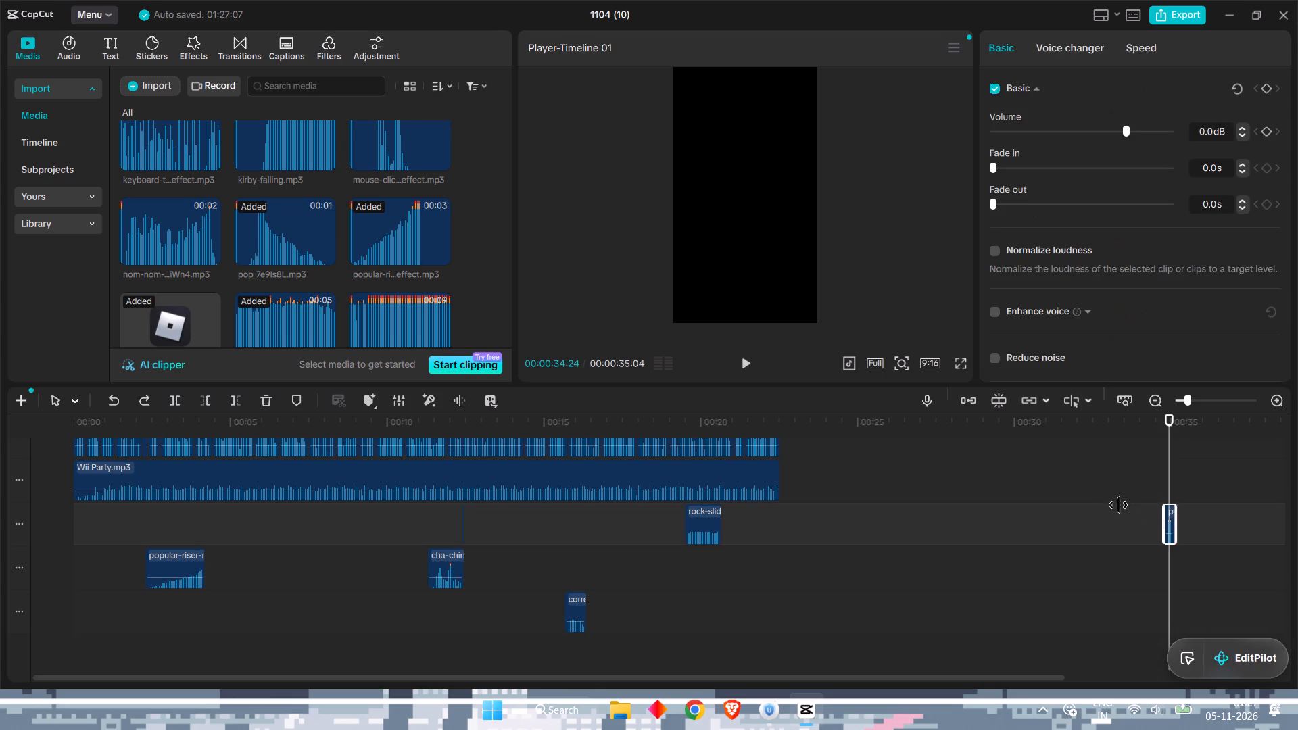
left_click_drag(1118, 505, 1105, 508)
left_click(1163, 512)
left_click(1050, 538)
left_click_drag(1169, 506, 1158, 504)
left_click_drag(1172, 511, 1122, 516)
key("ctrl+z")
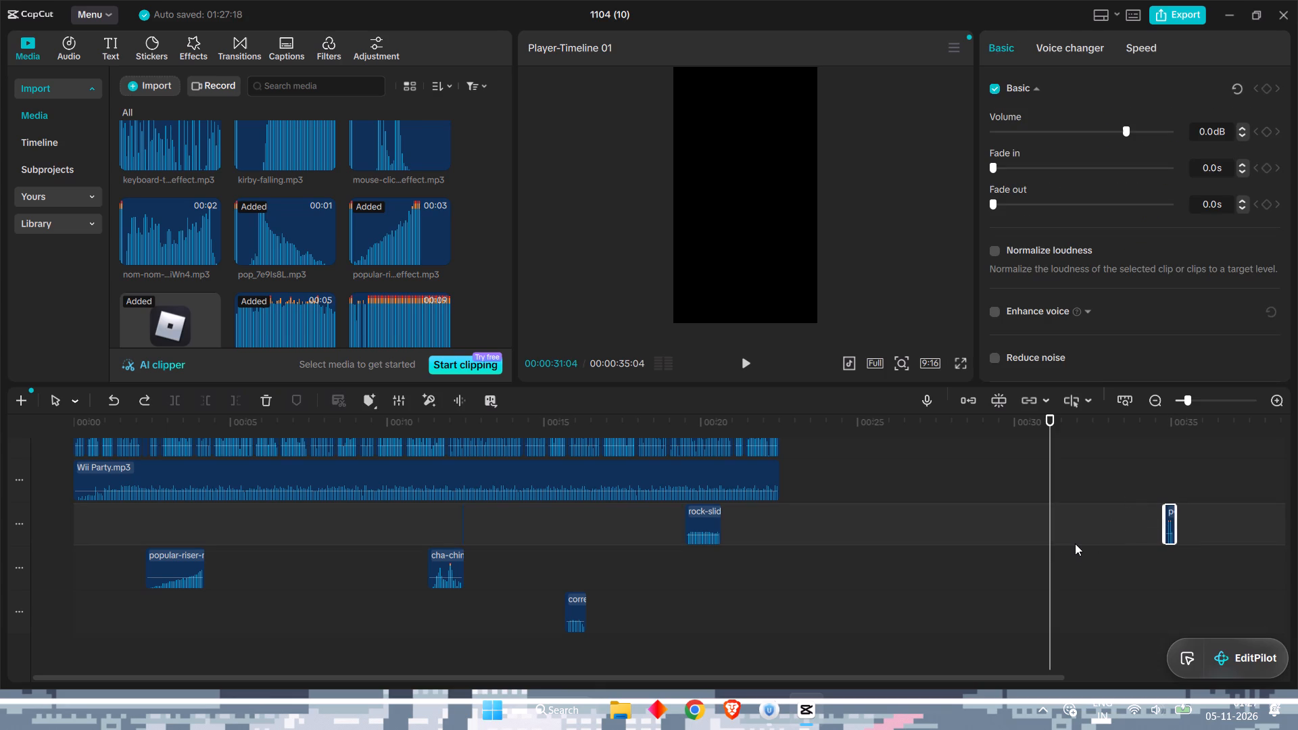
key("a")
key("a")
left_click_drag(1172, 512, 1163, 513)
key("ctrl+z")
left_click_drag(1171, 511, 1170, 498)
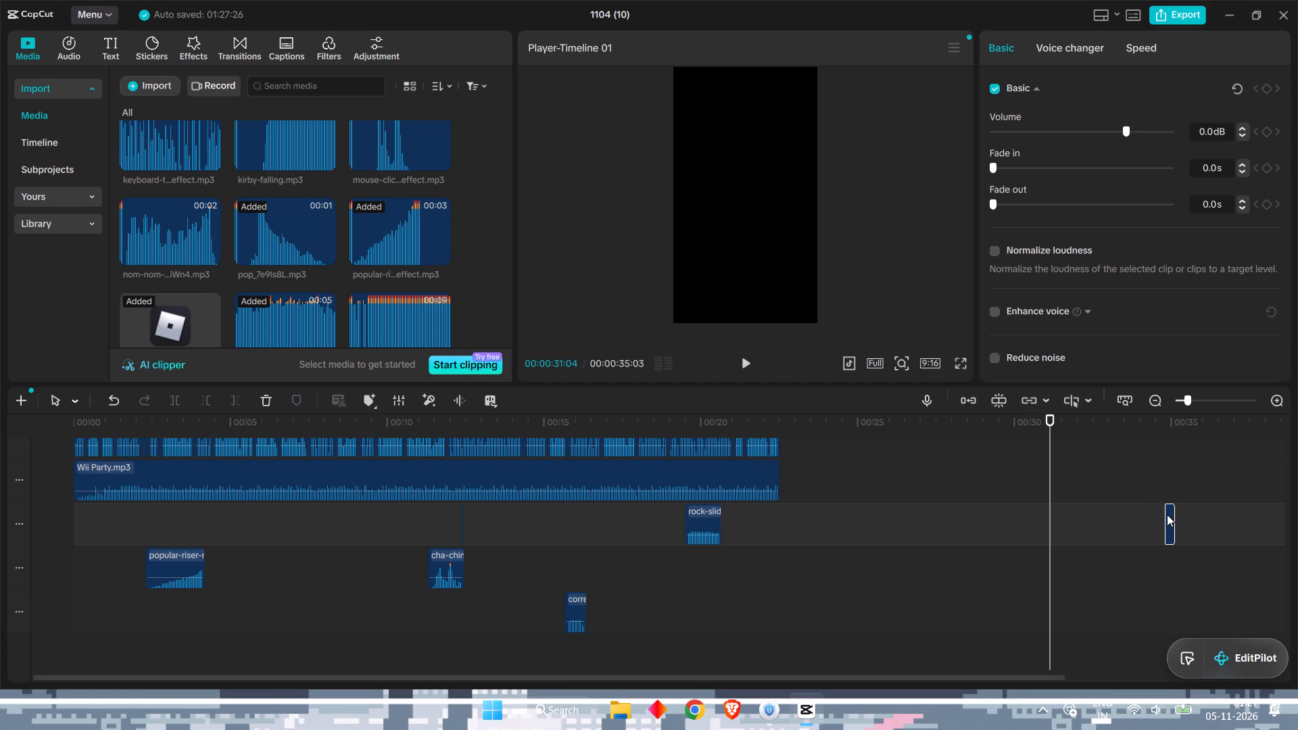
Delete the pop clip at about 35 seconds from the rock-slide track.
left_click(1167, 514)
right_click(1167, 514)
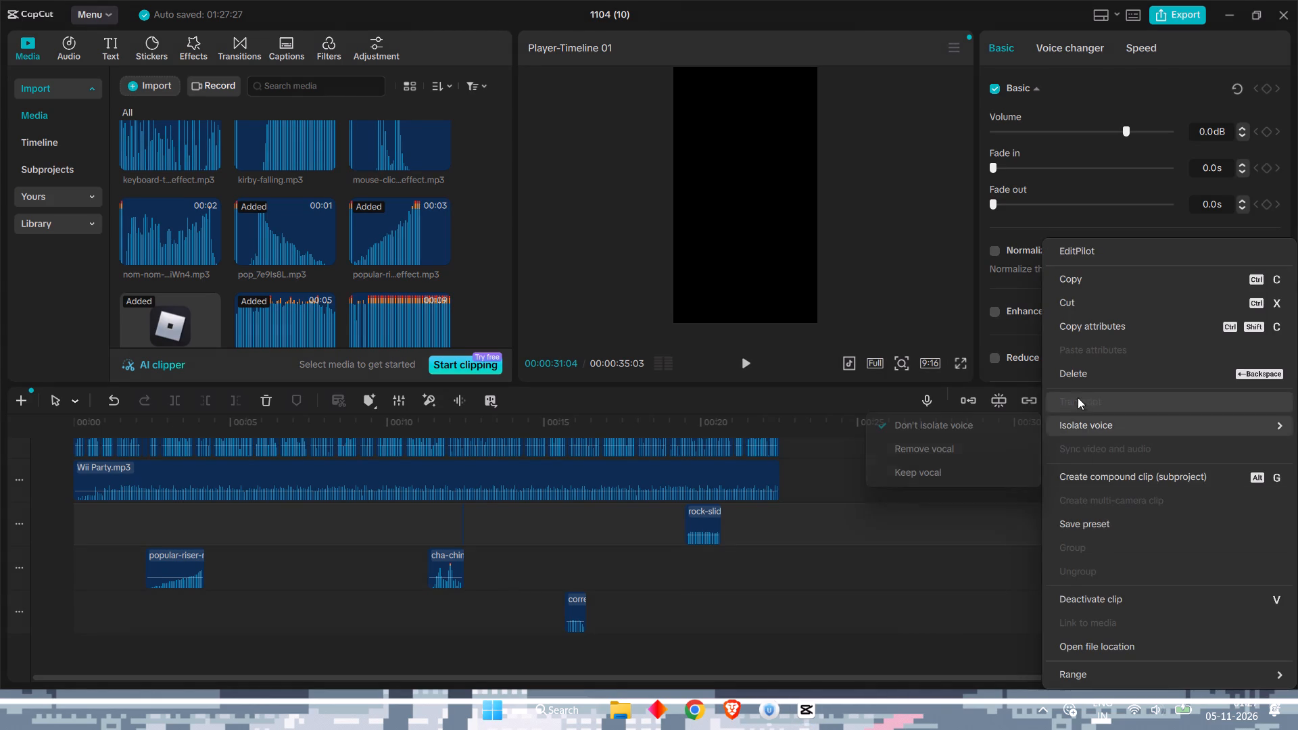
left_click(1075, 383)
scroll(368, 322, "down", 1)
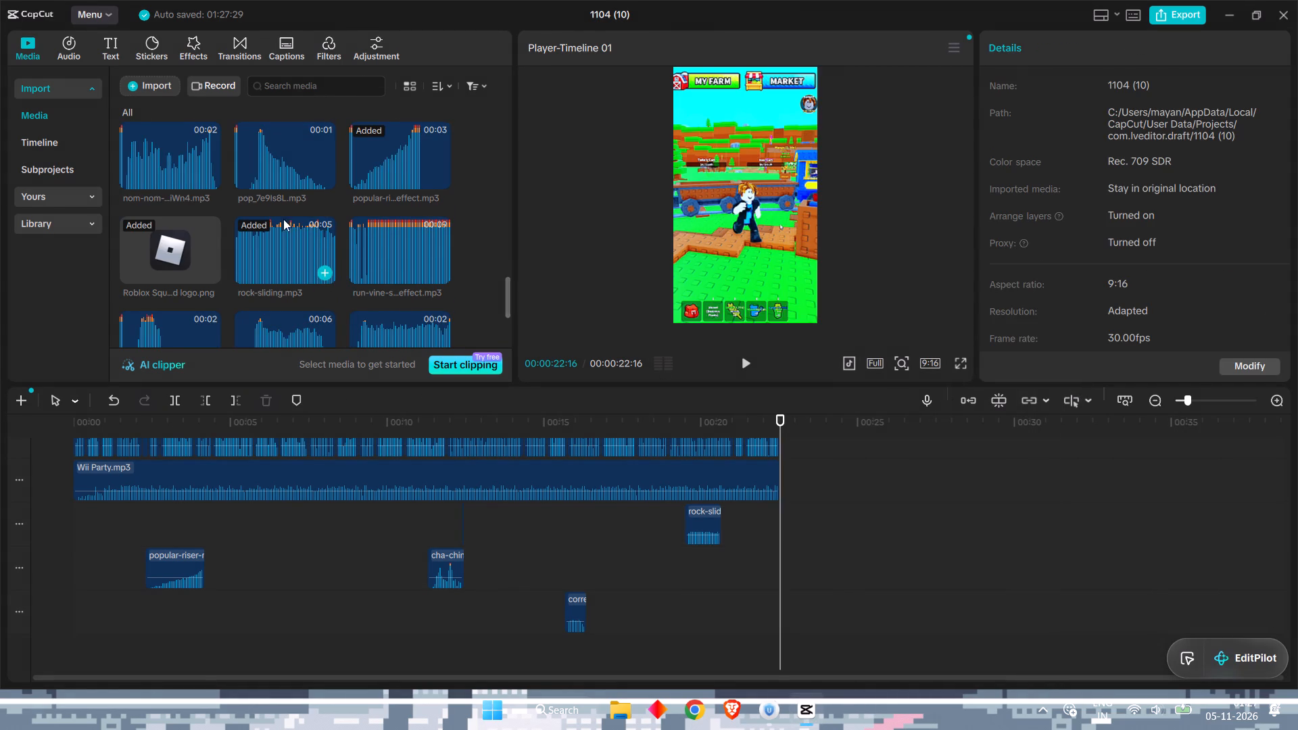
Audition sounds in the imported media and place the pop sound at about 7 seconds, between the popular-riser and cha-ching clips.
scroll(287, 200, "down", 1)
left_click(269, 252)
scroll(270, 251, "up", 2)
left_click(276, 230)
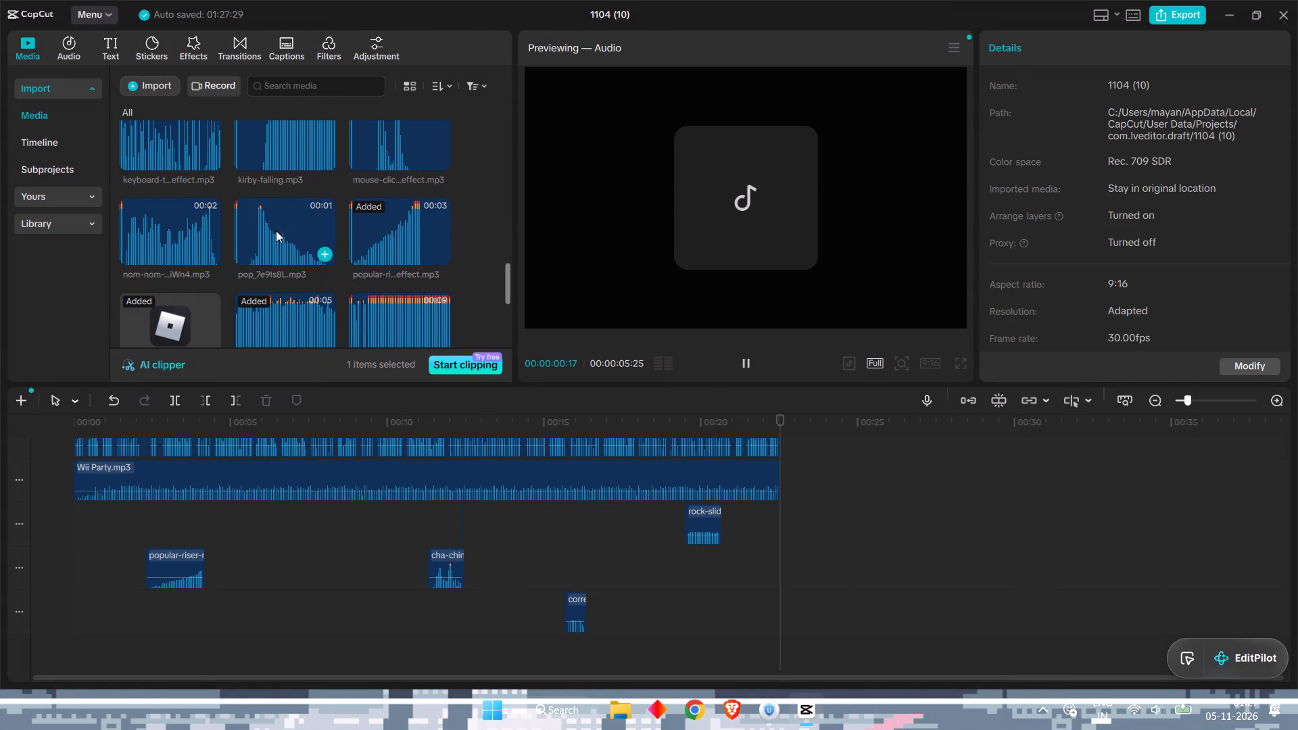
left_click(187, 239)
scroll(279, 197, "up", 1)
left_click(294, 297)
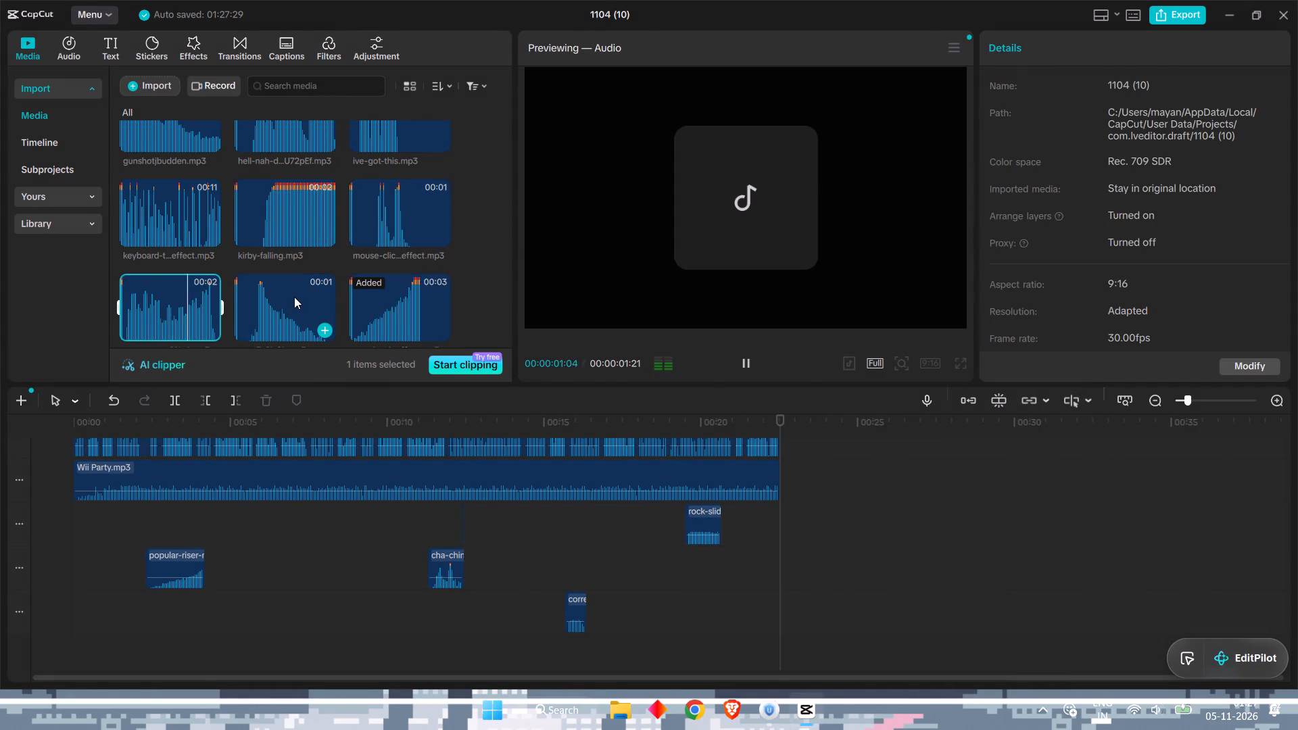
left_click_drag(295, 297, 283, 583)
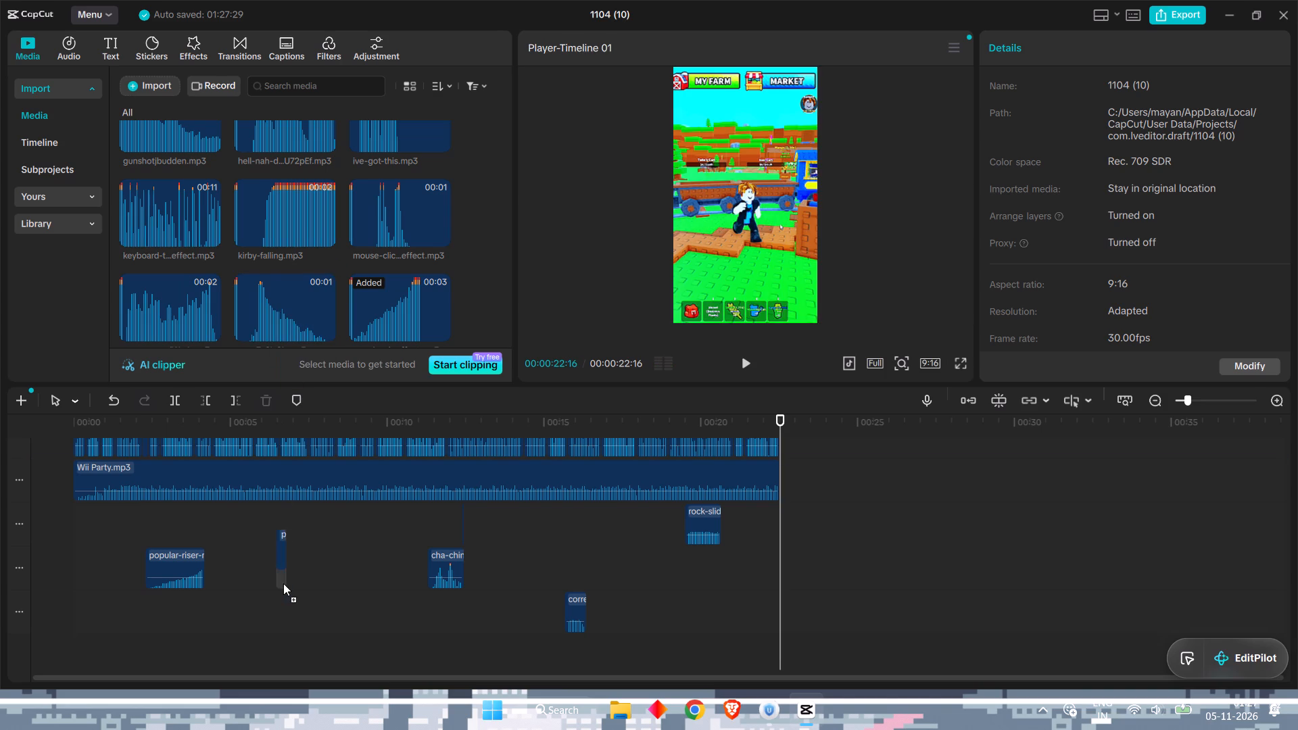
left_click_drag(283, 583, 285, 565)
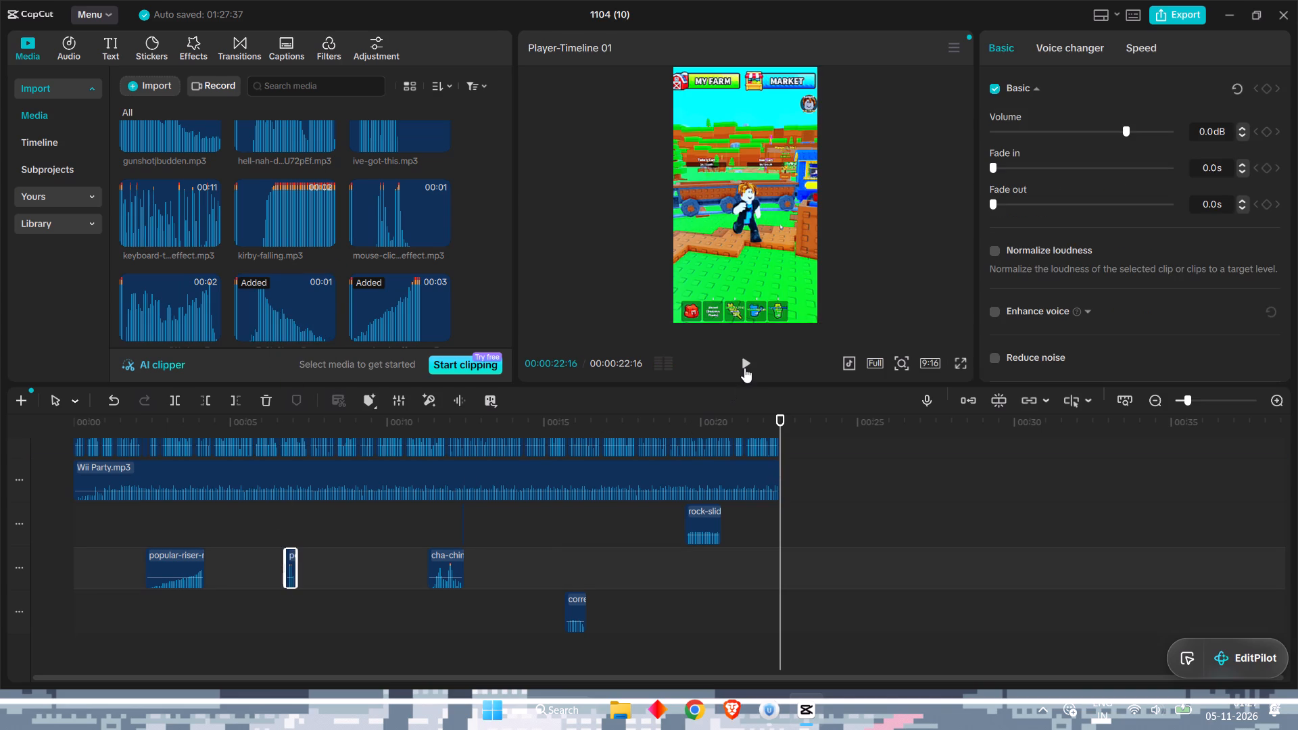
Play the short from the beginning and stop at 00:00:10:16 to find the moment for the pop sound.
left_click(744, 368)
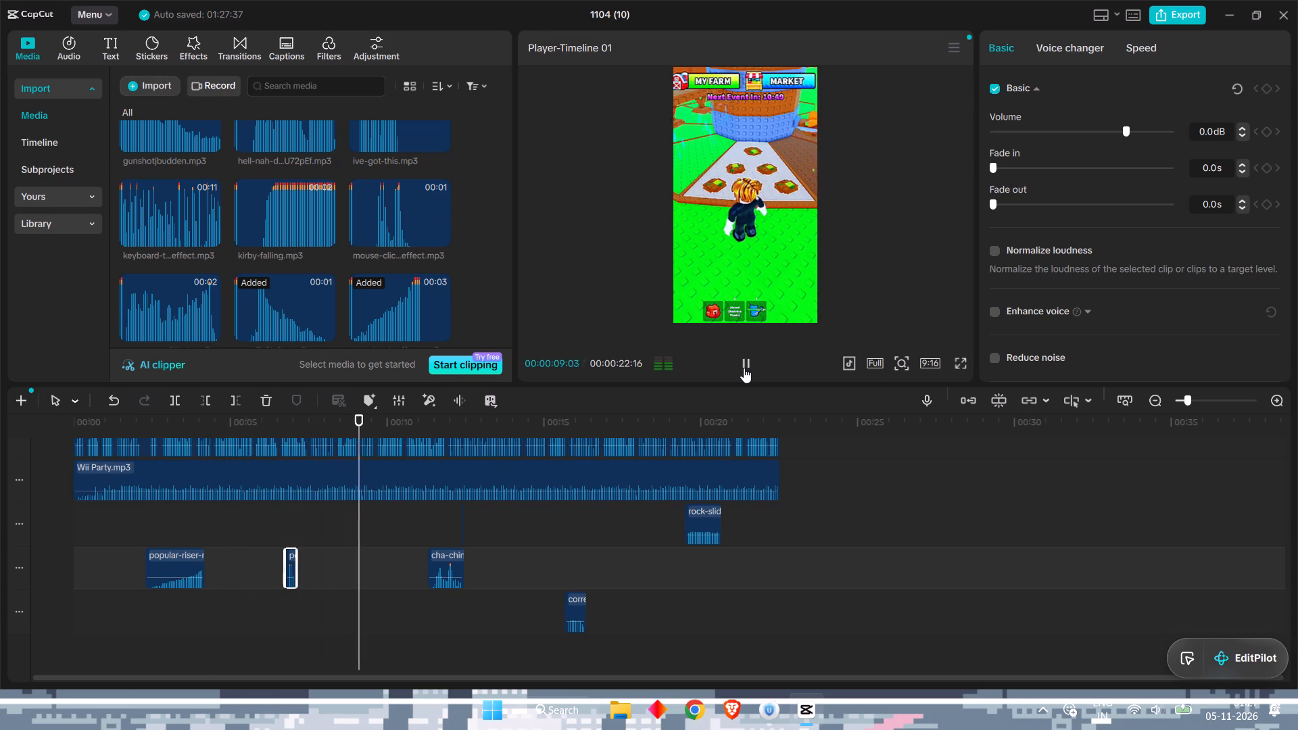
left_click(744, 368)
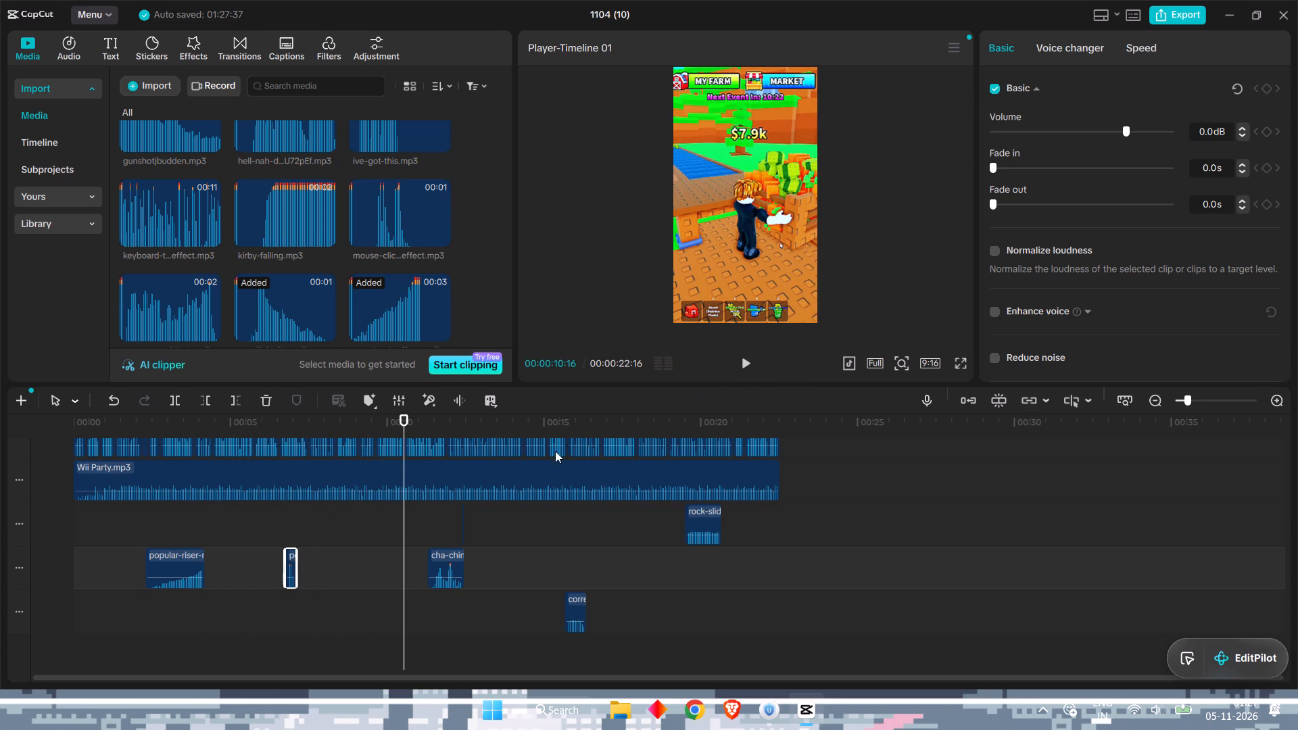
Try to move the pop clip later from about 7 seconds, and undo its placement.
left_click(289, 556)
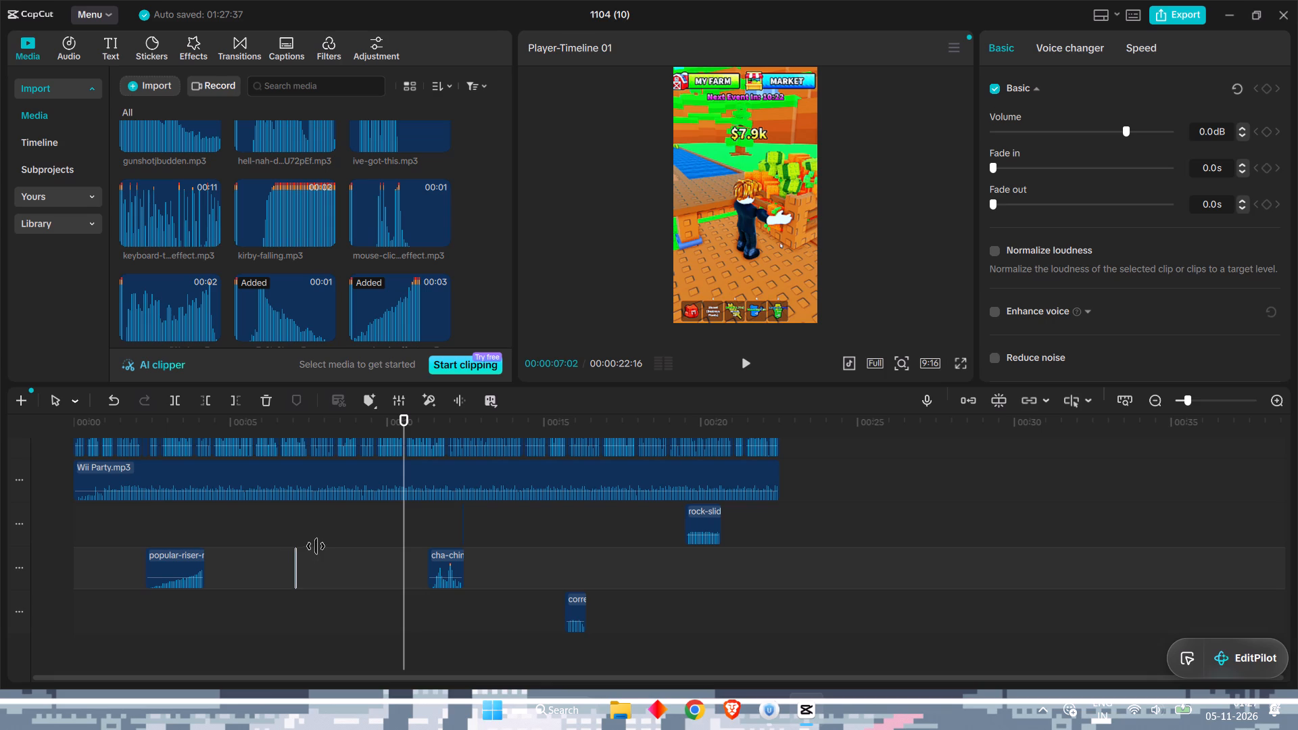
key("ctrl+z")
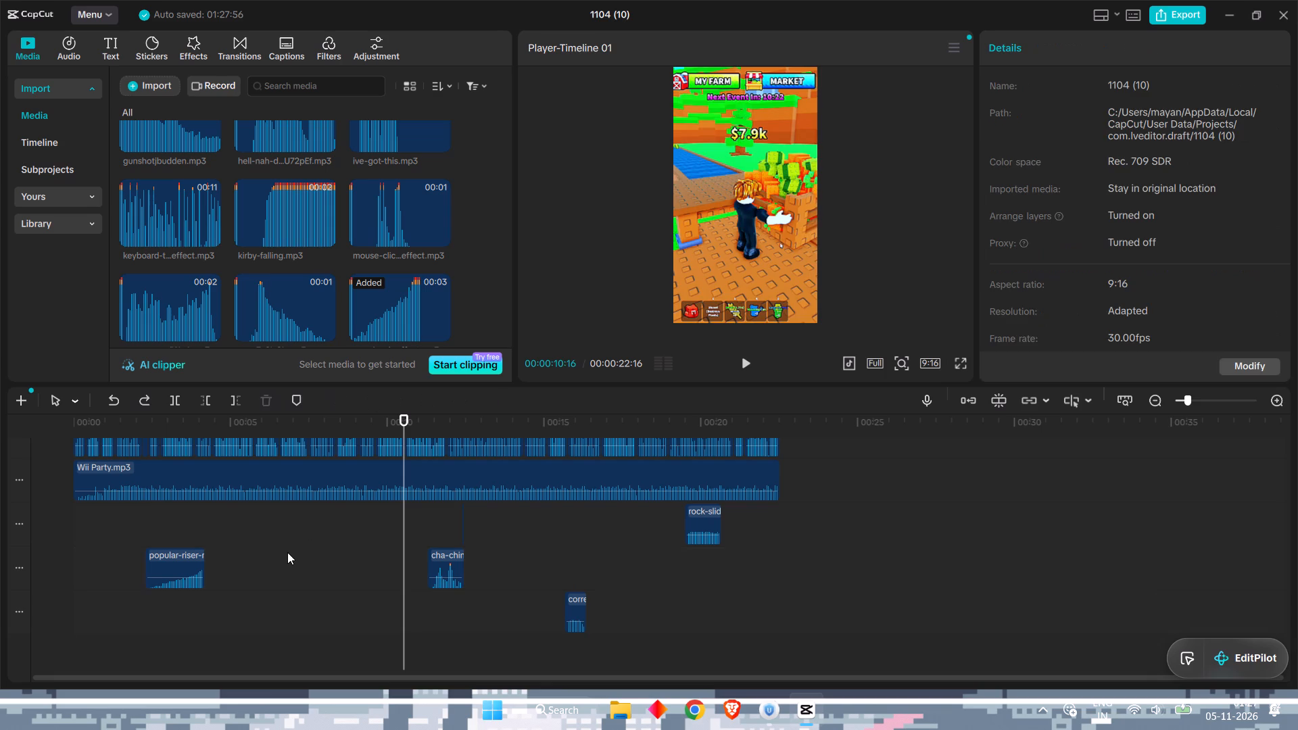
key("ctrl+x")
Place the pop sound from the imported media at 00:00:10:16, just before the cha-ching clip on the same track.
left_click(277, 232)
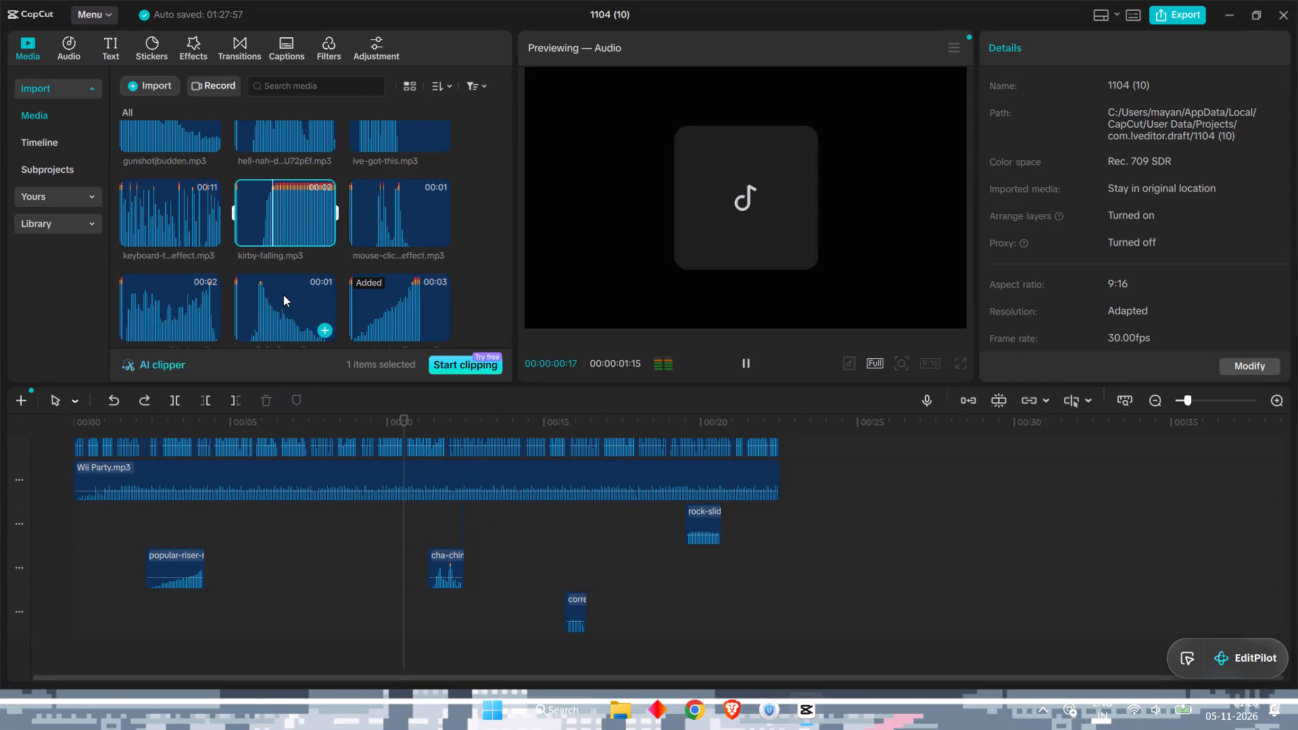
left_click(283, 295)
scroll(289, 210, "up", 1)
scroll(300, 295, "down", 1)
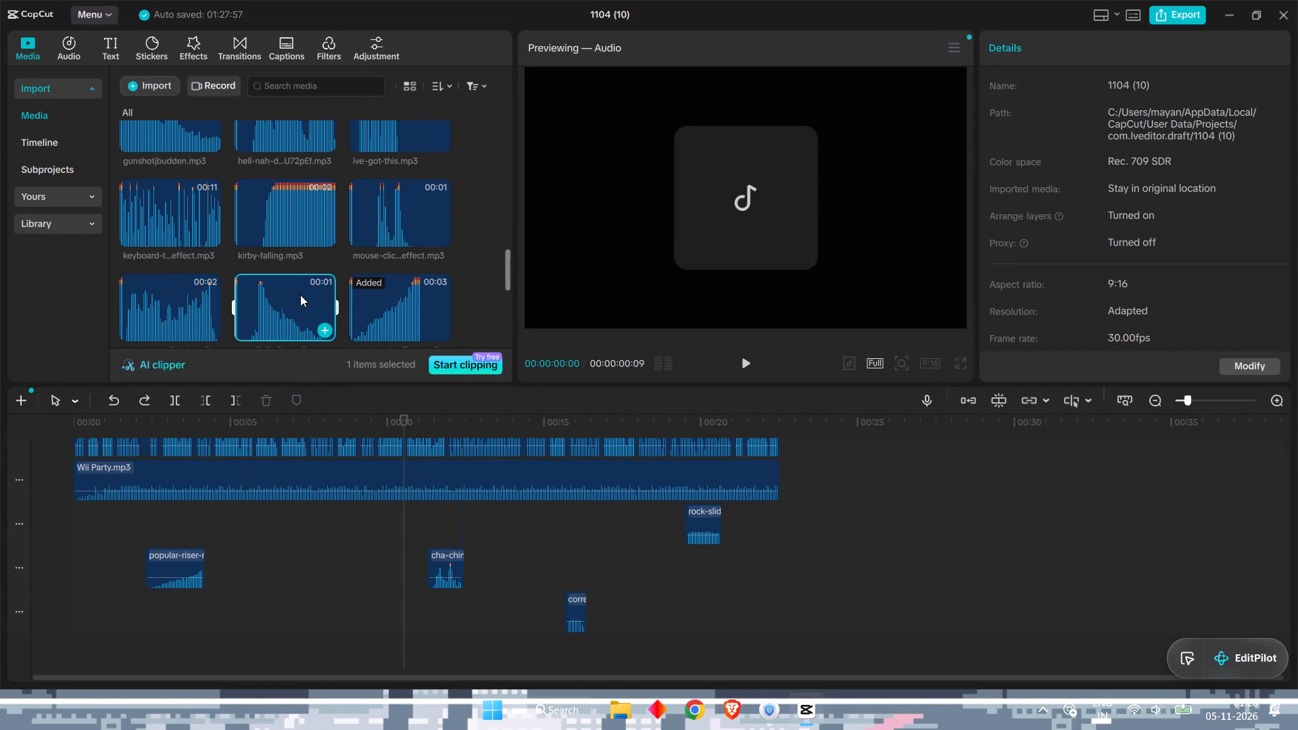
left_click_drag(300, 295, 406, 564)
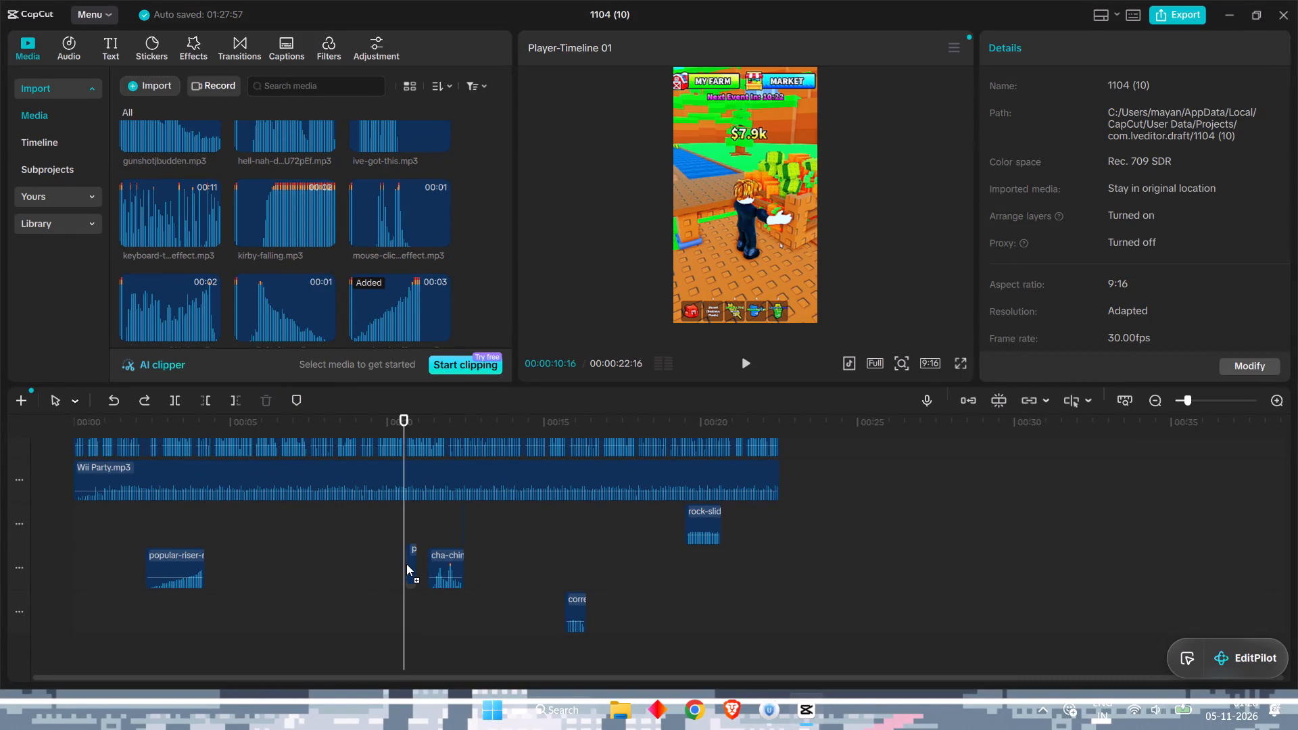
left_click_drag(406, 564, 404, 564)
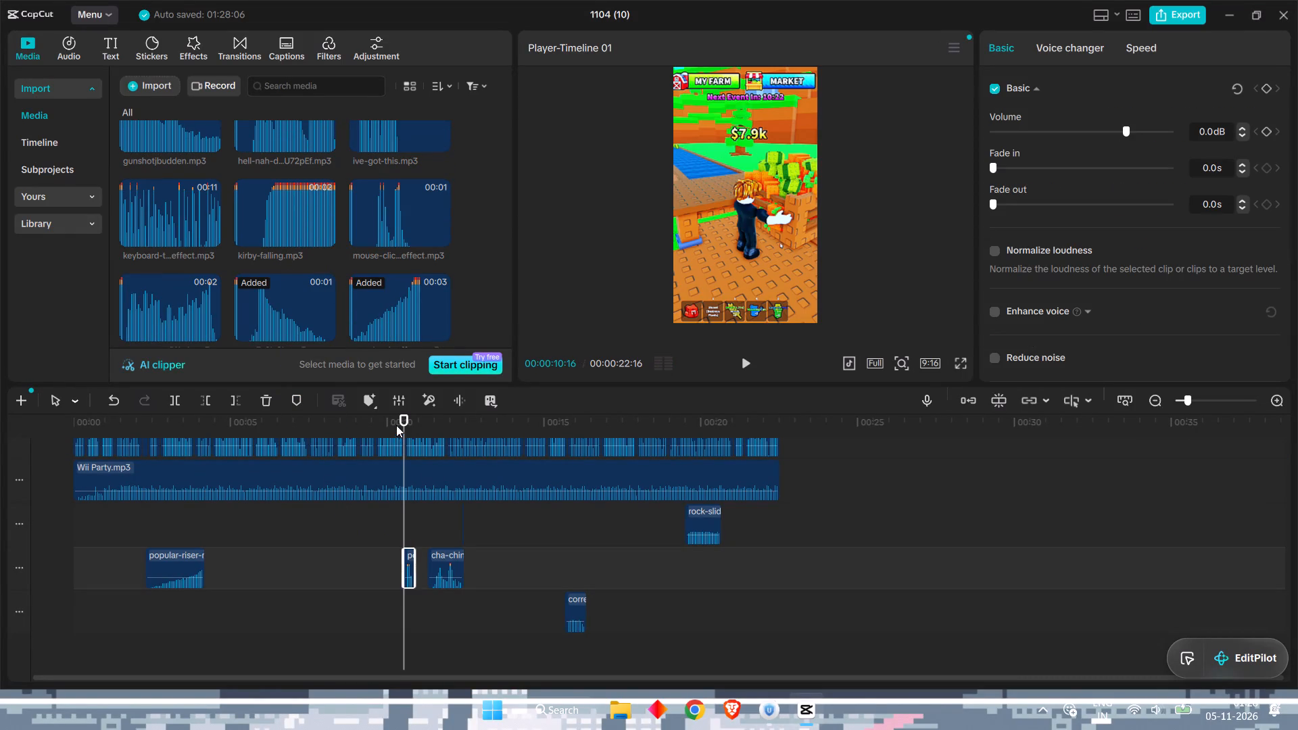
Replay the moment from 00:00:10:05 to check the pop timing, and set the playhead to 00:00:10:08.
left_click_drag(404, 418, 393, 420)
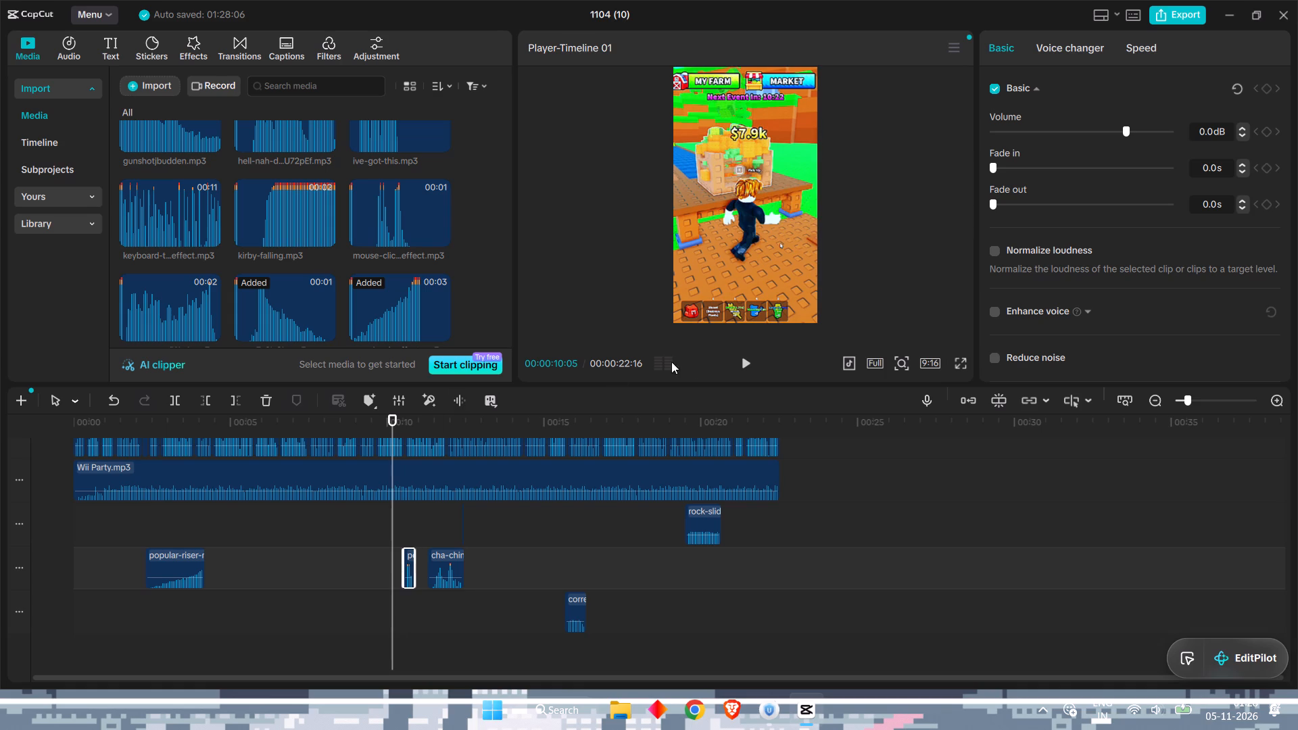
left_click(749, 360)
left_click(749, 360)
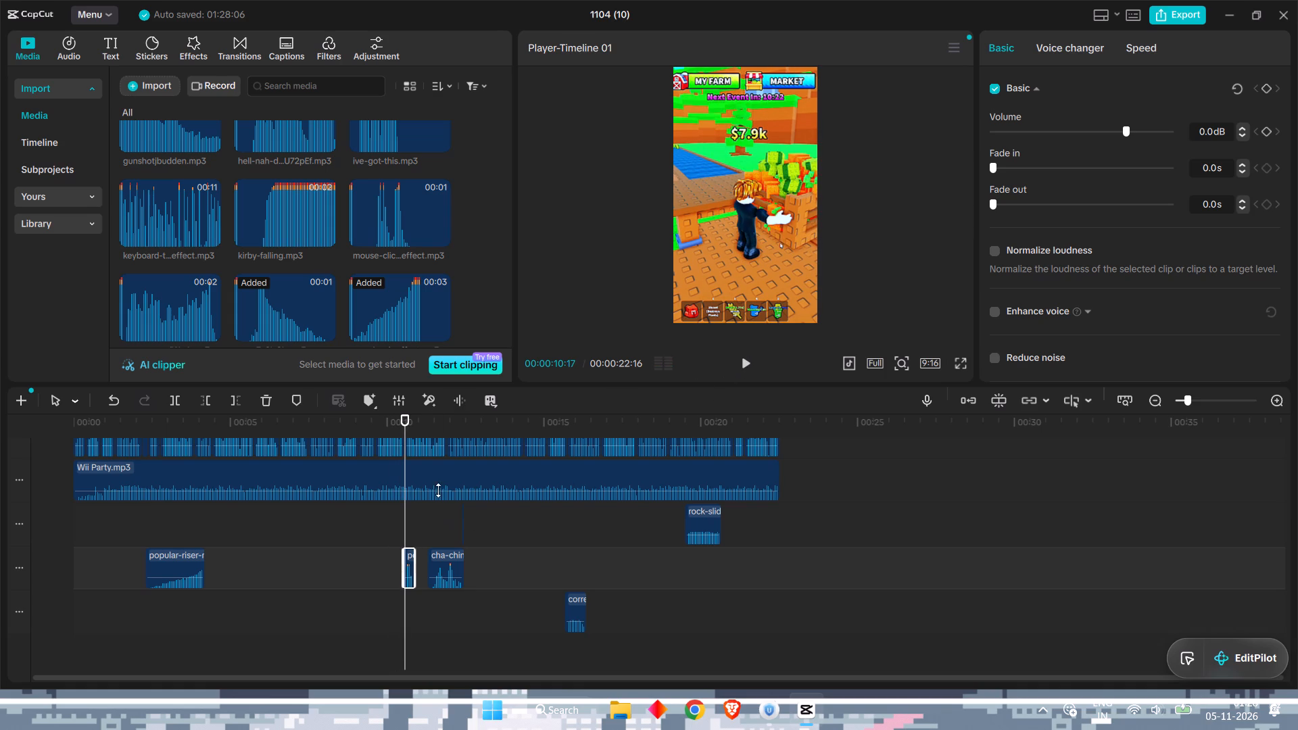
left_click_drag(405, 416, 395, 416)
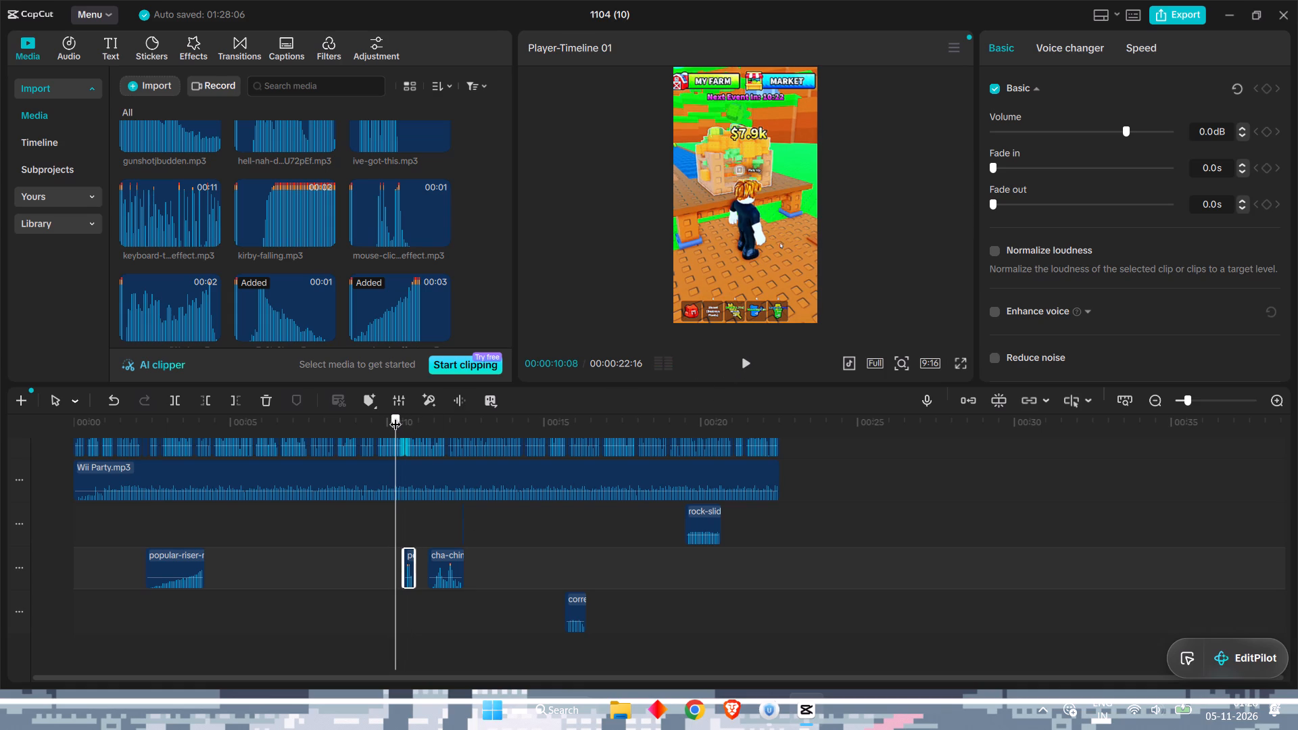
left_click_drag(395, 416, 395, 416)
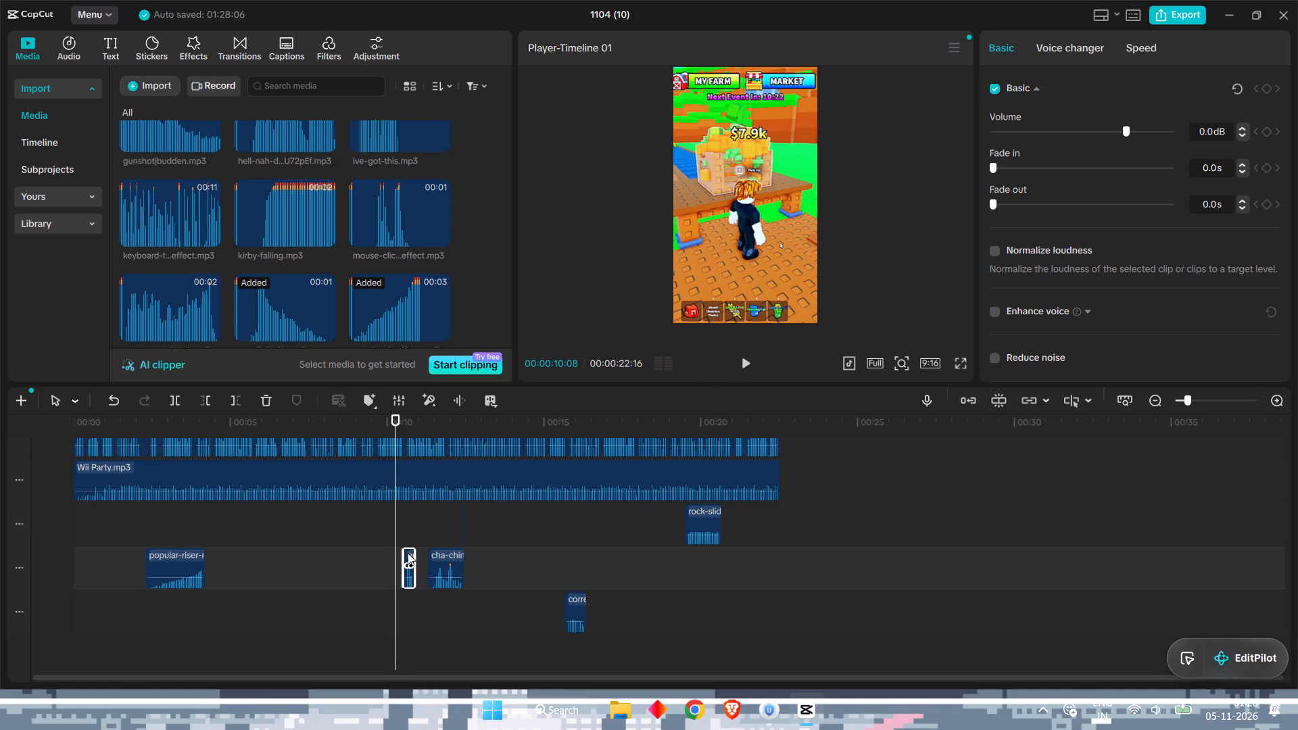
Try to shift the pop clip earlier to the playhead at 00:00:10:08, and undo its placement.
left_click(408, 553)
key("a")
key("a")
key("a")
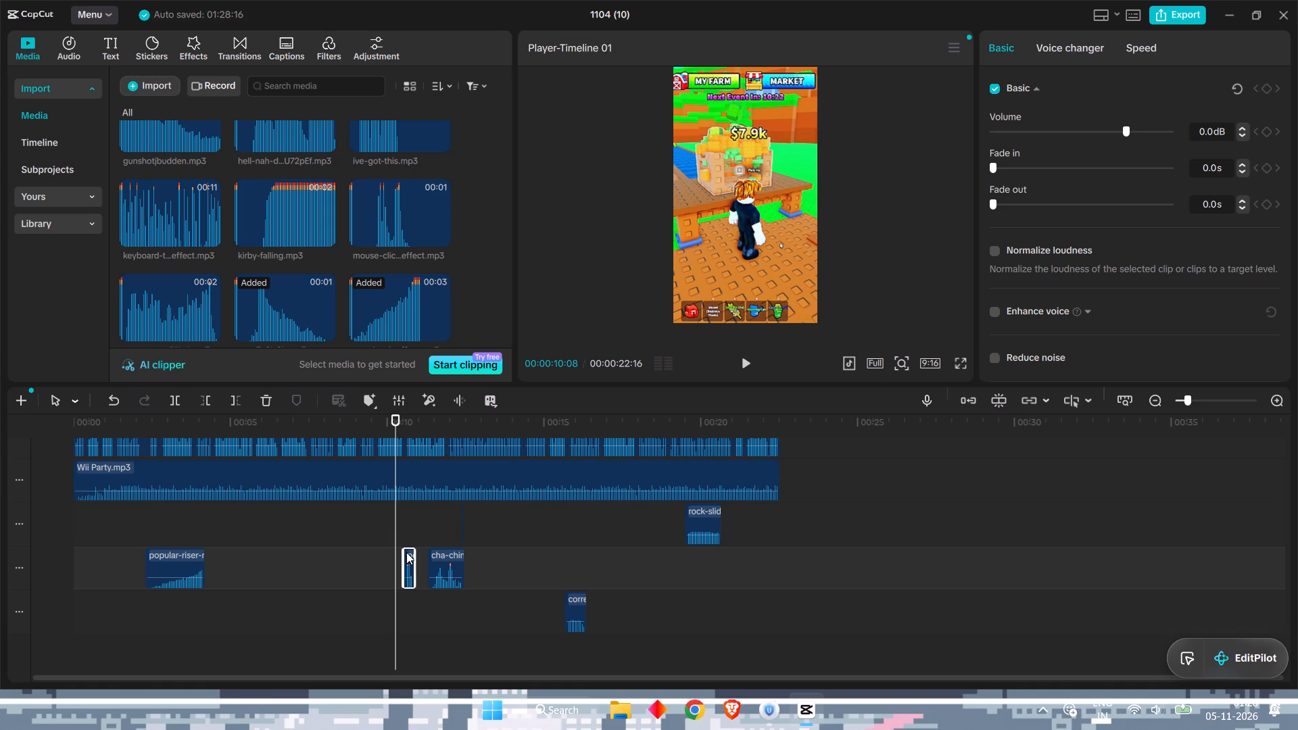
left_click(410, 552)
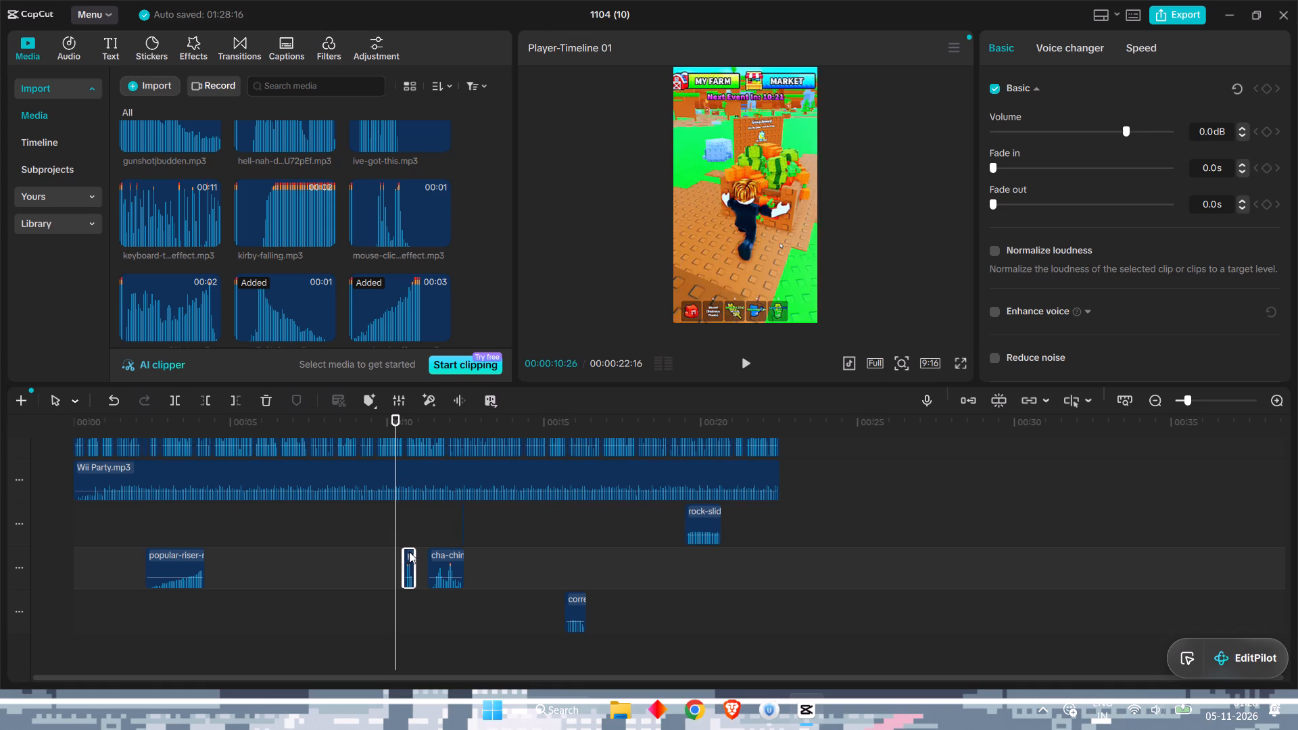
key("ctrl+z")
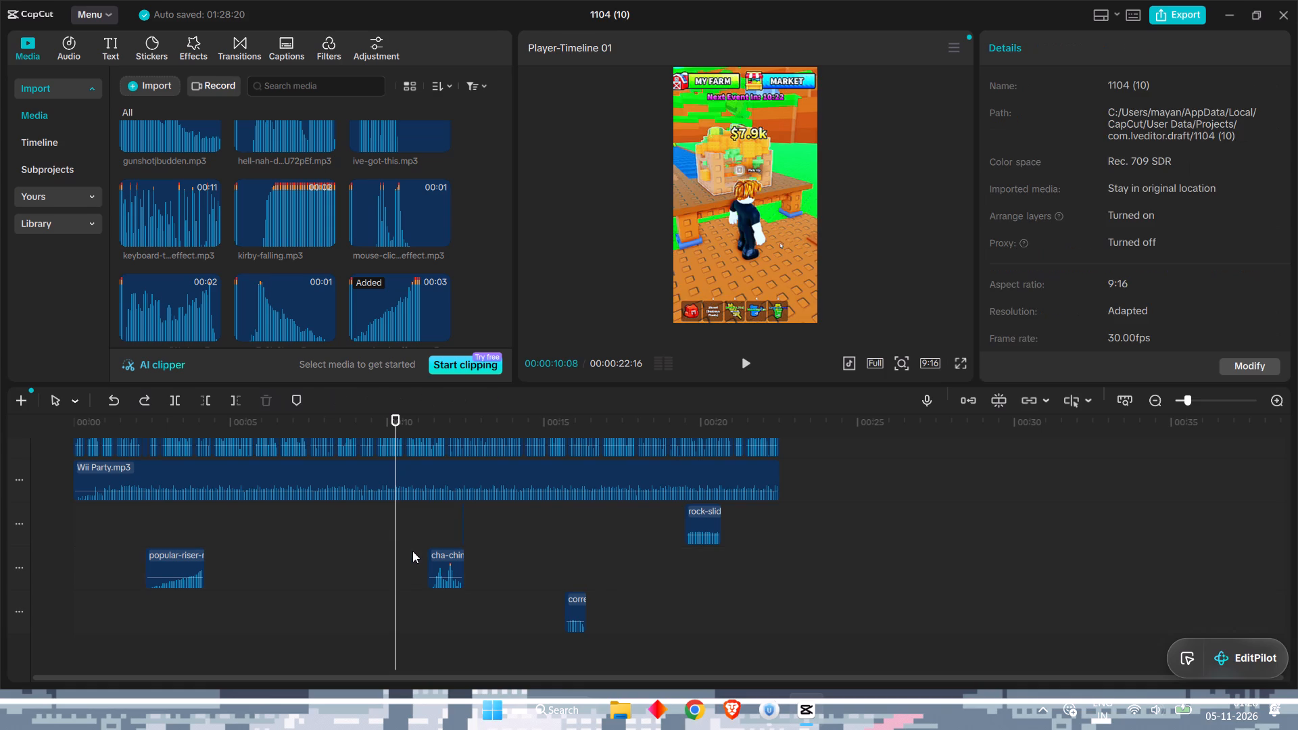
Place the pop sound from the imported media at 00:00:10:08 on the popular-riser and cha-ching track.
left_click(264, 293)
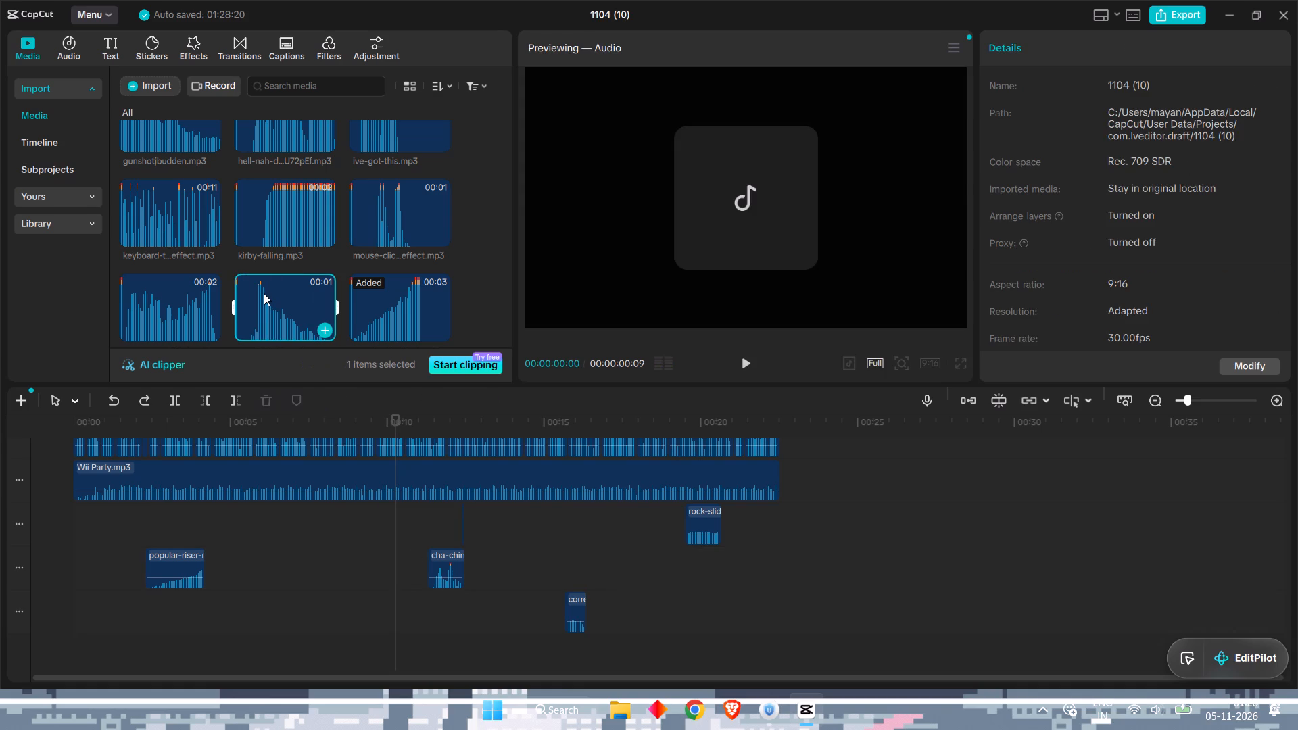
left_click_drag(264, 293, 406, 562)
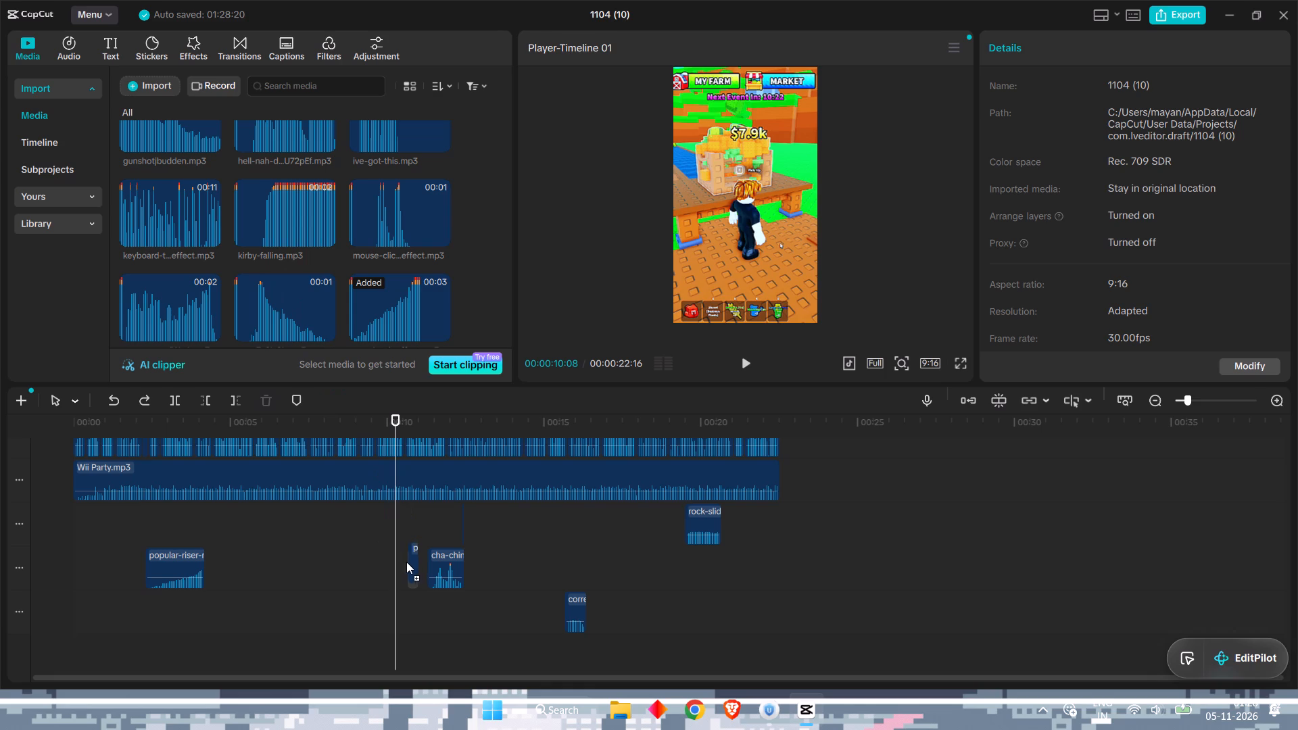
left_click_drag(406, 562, 398, 558)
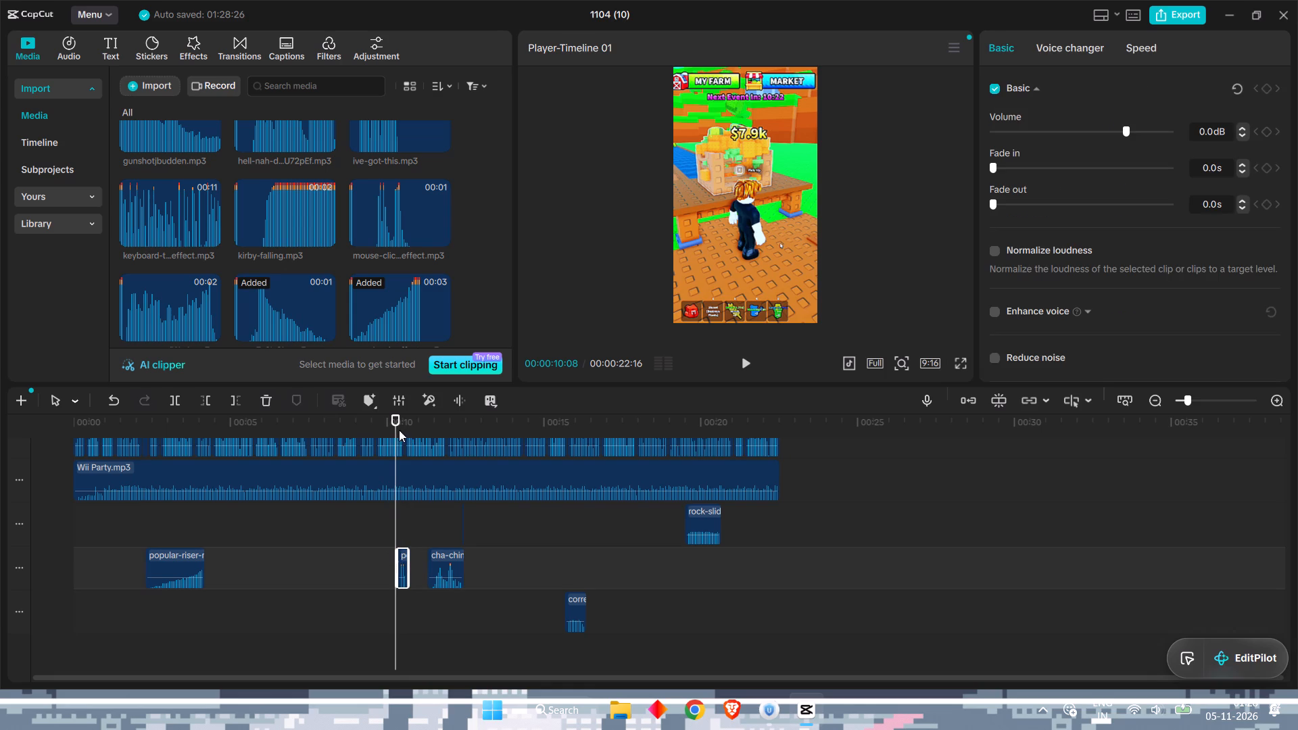
Play the short from 00:00:05:23 to 00:00:11:11 to check the timing of the pop sound.
left_click_drag(395, 412, 287, 416)
left_click_drag(396, 412, 382, 416)
left_click_drag(397, 416, 254, 441)
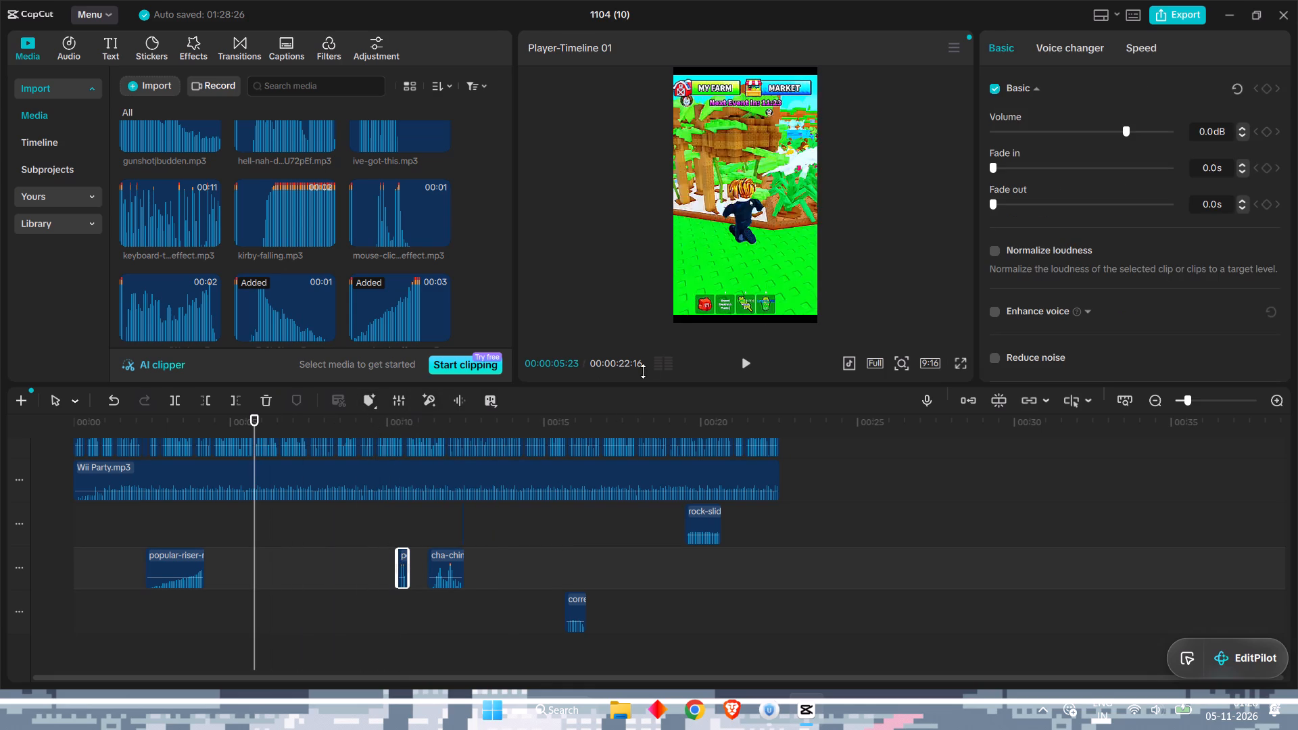
left_click(735, 364)
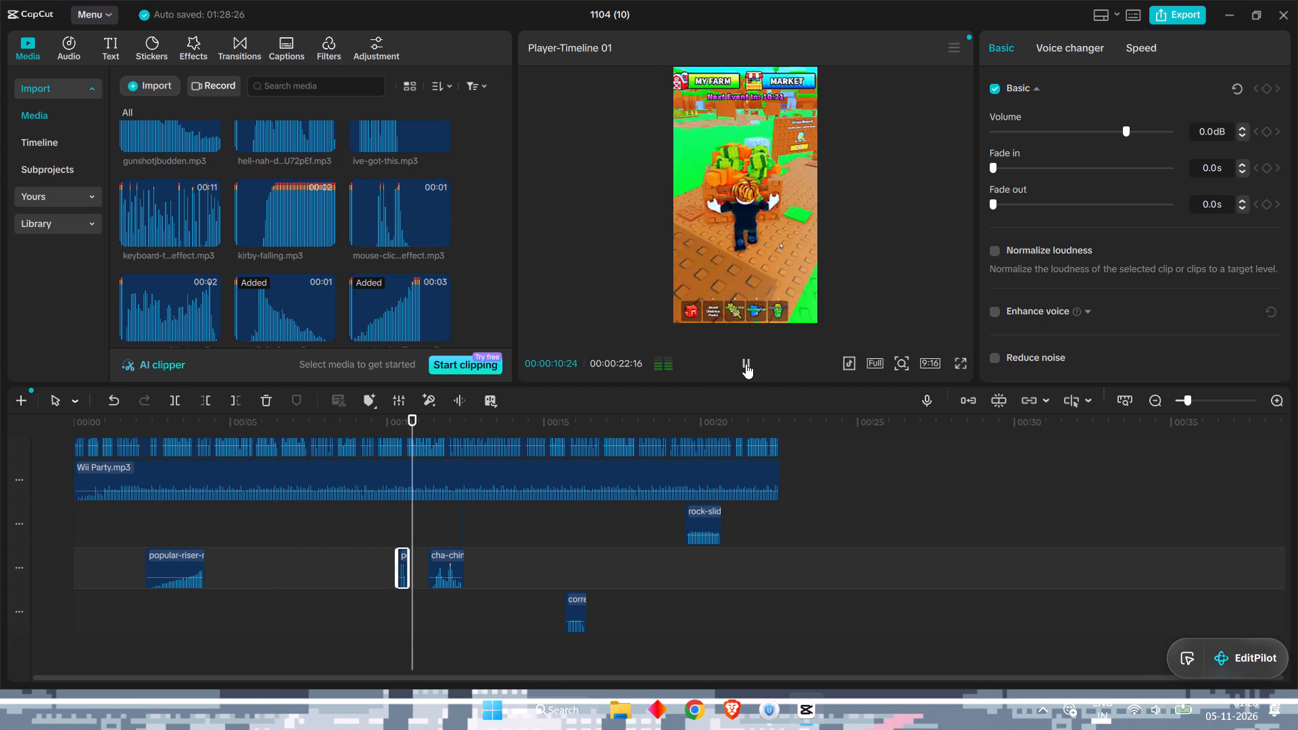
left_click(746, 364)
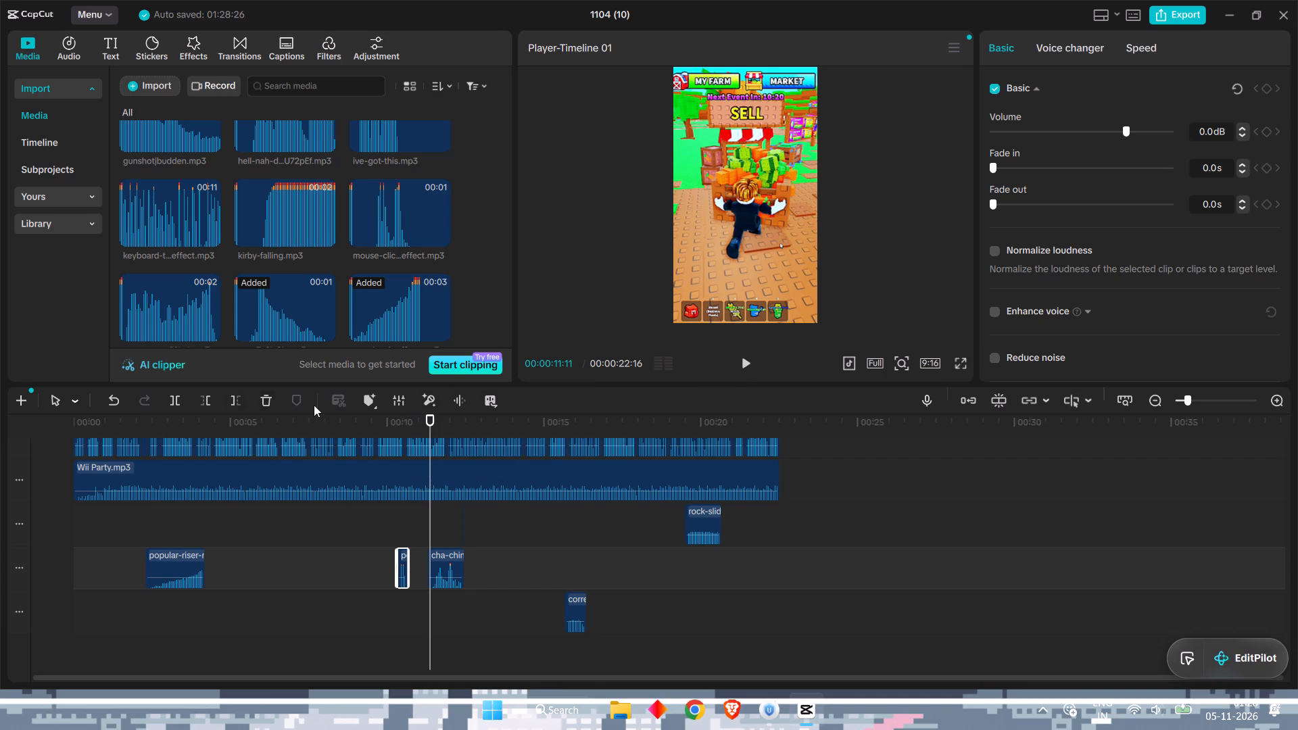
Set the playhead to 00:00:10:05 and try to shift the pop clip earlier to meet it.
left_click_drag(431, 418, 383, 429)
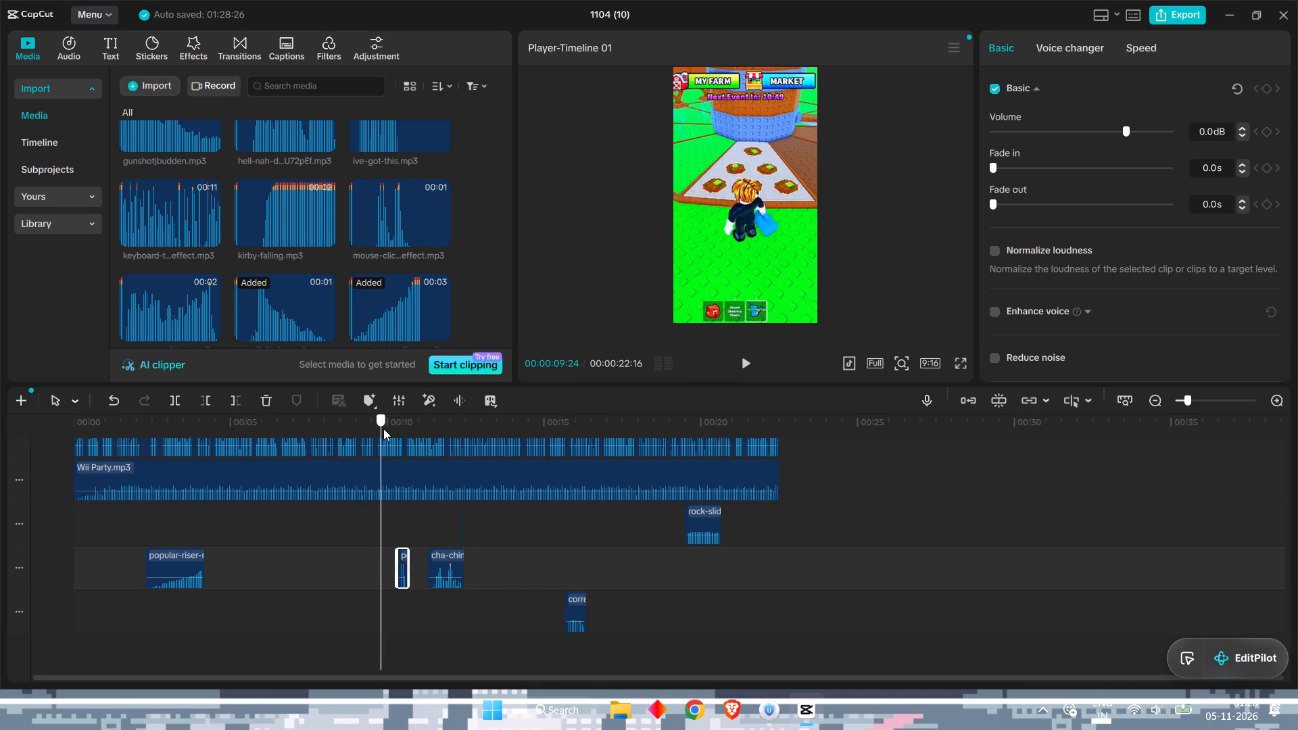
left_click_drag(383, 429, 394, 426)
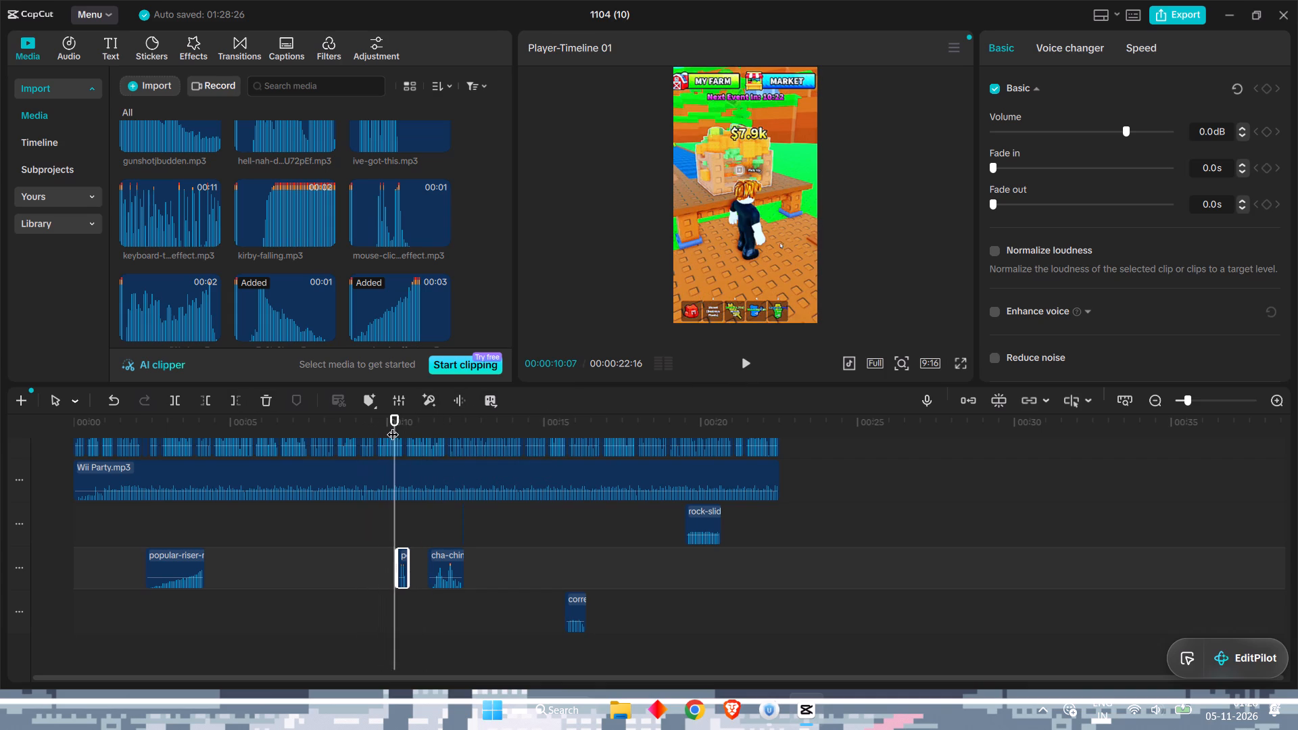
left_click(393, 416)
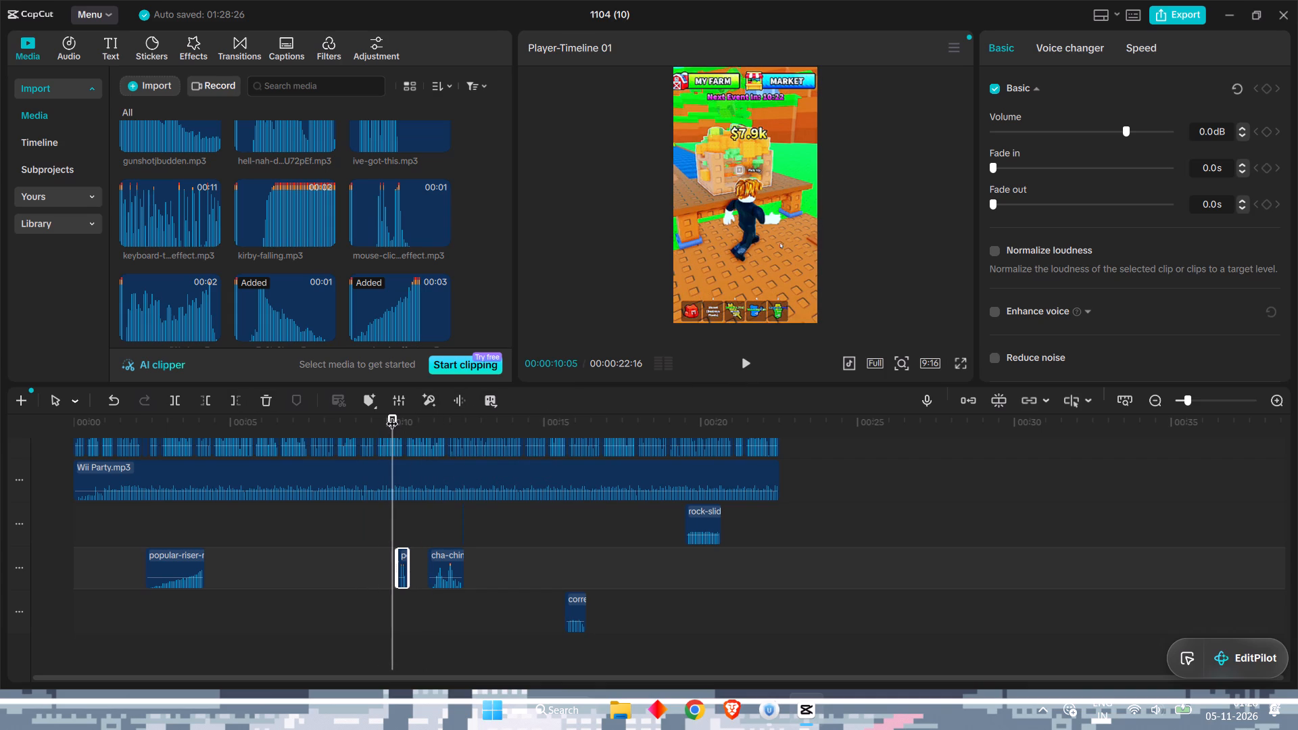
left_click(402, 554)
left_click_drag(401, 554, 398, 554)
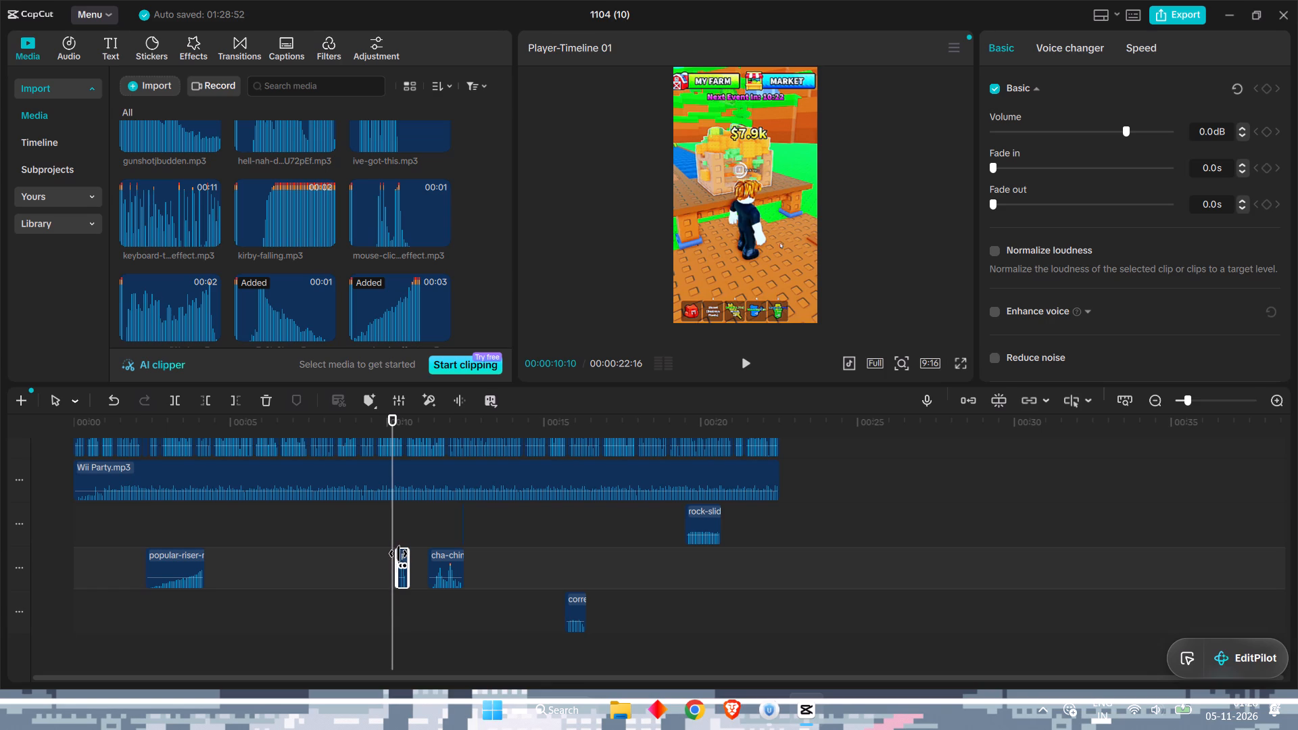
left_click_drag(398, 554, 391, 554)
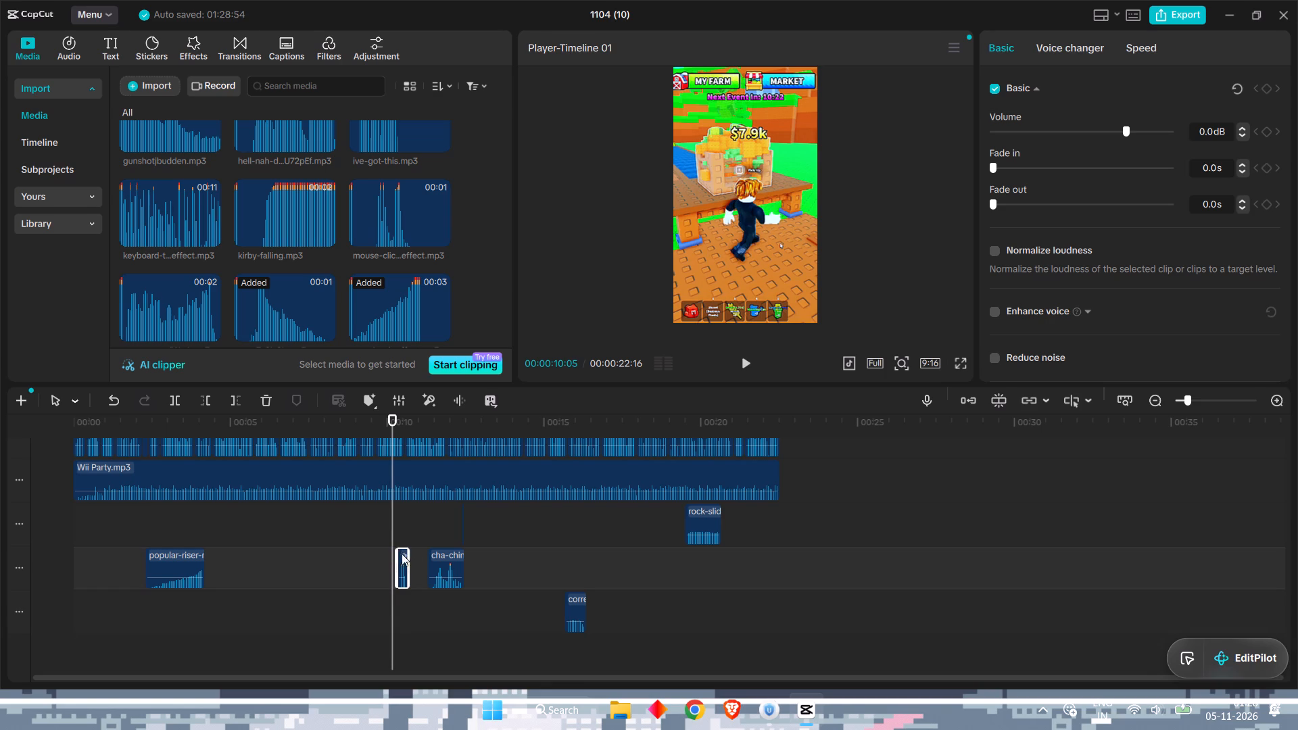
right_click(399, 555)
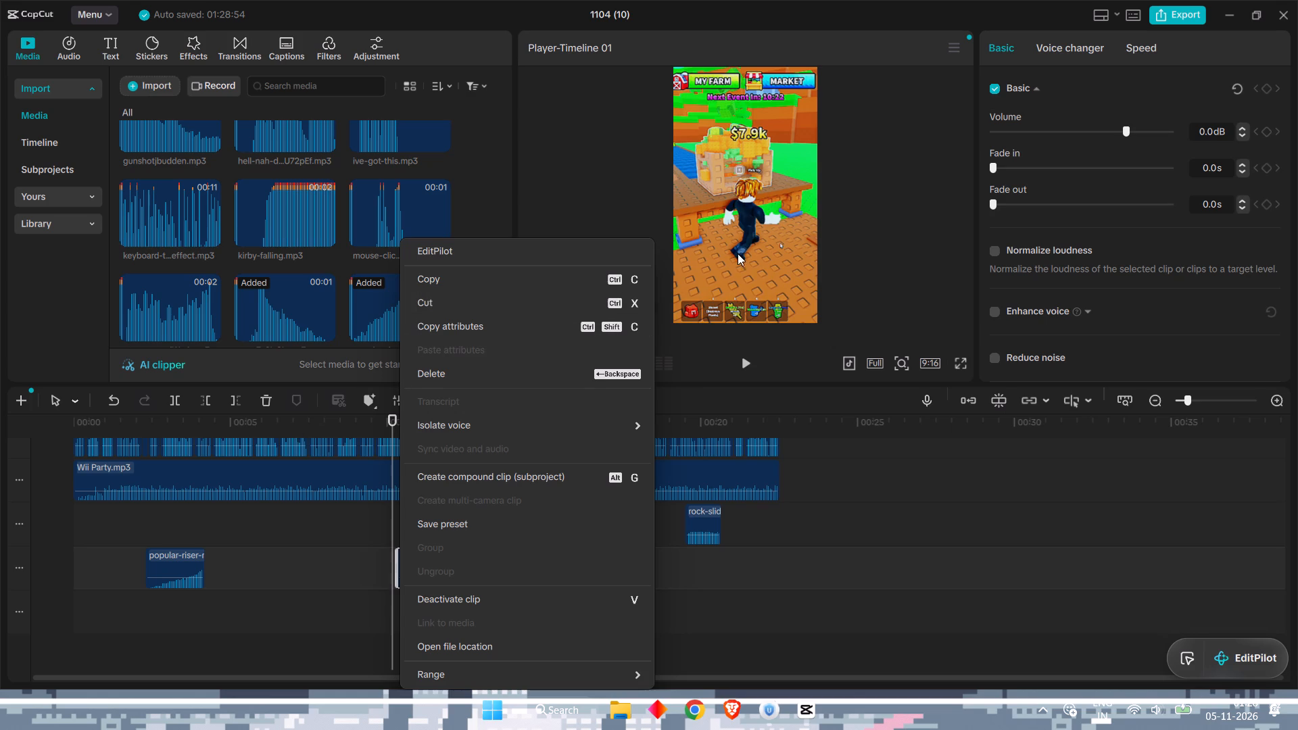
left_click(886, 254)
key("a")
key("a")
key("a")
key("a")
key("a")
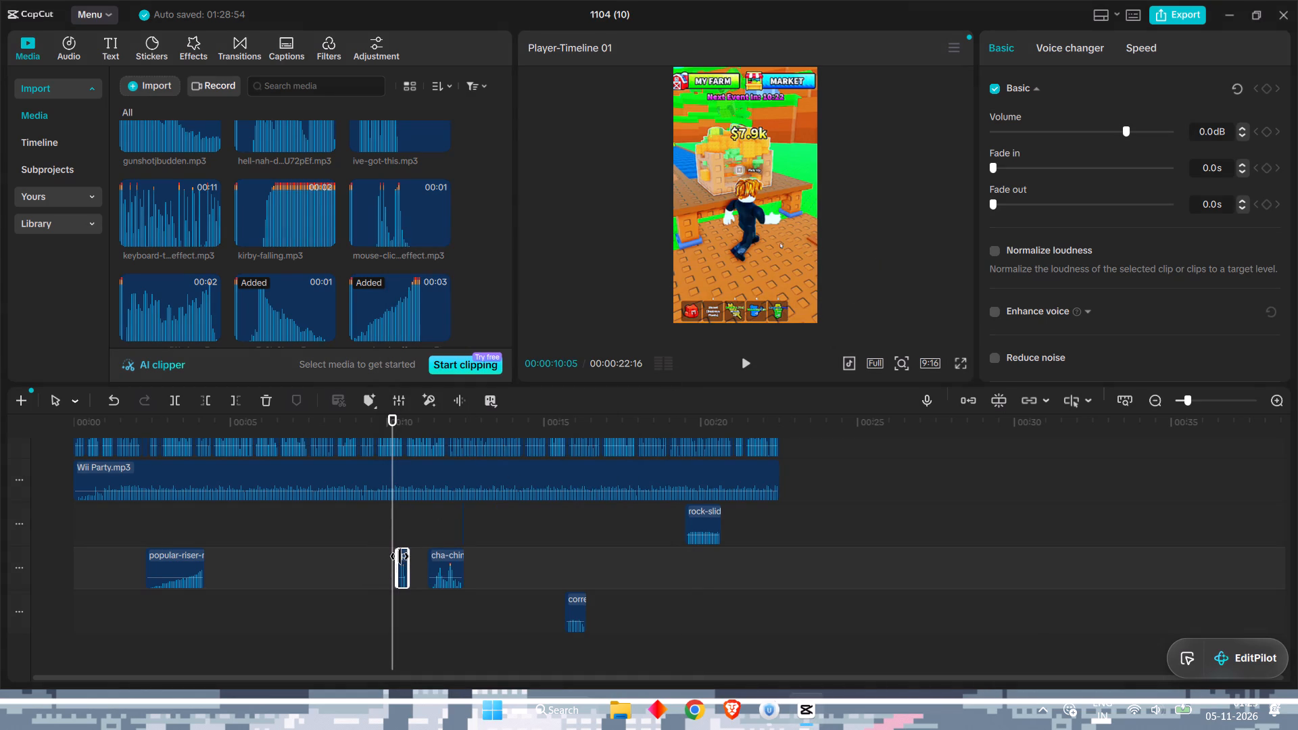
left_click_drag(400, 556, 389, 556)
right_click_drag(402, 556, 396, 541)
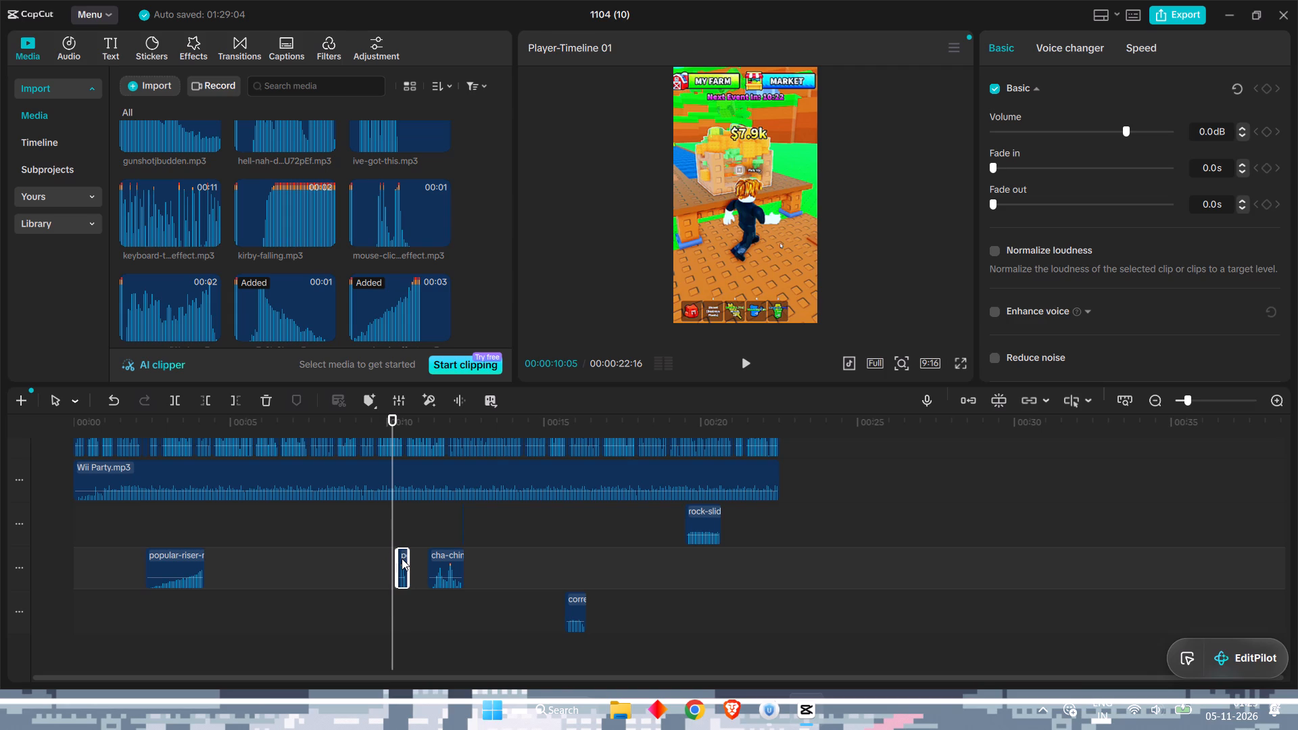
Cut the pop clip from the popular-riser and cha-ching track.
right_click(402, 558)
left_click(429, 304)
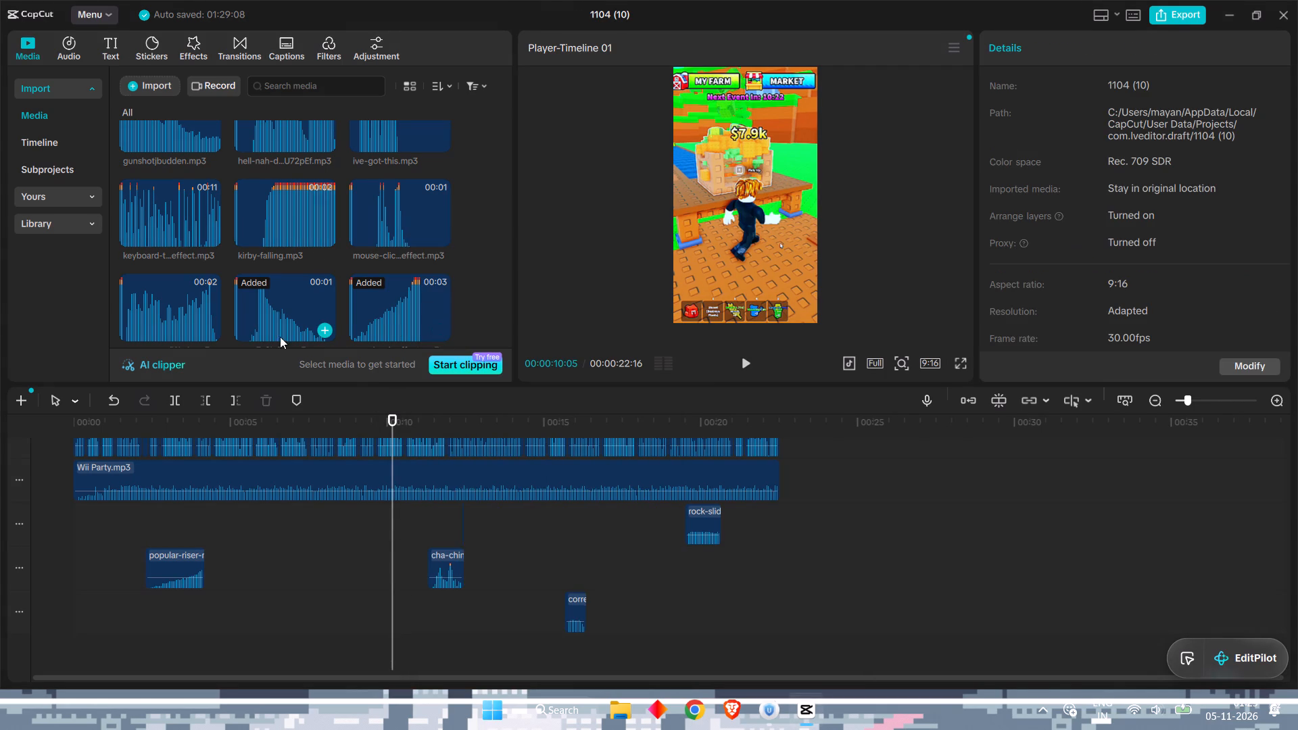
Place the pop sound from the imported media at 00:00:10:05 on the popular-riser and cha-ching track.
left_click(276, 227)
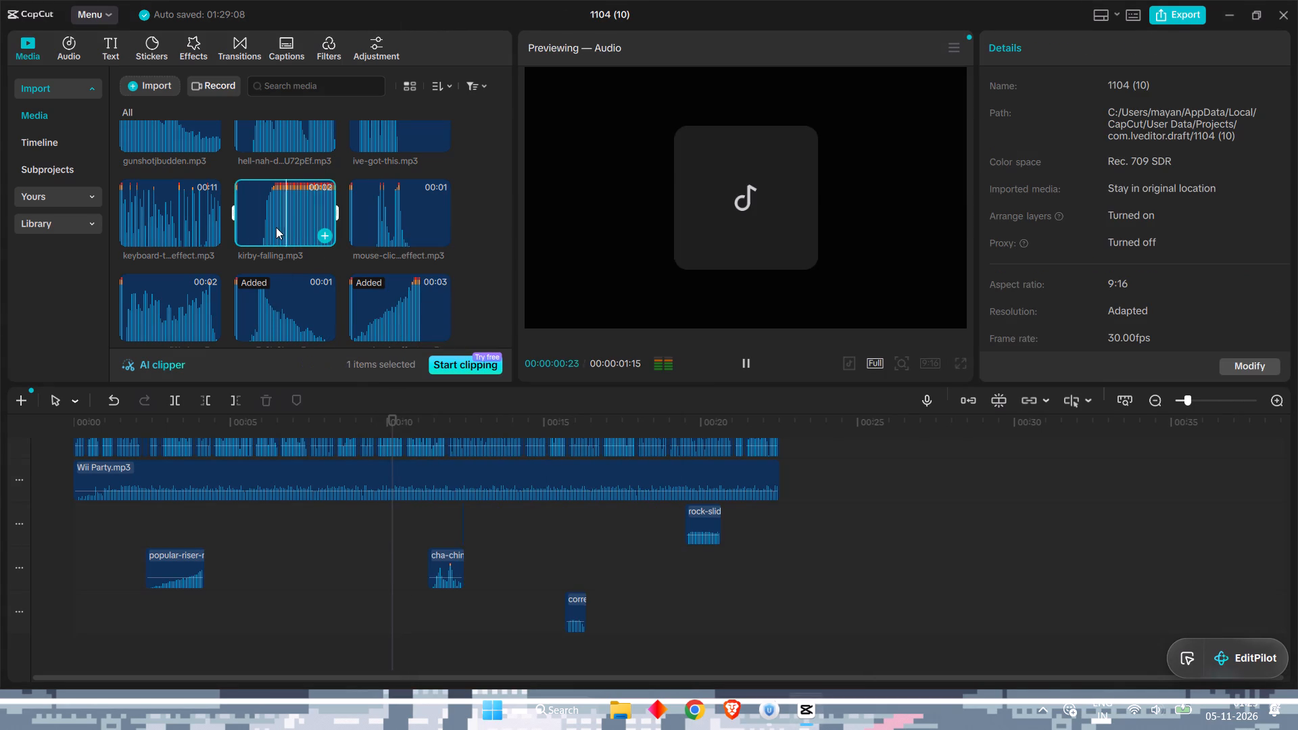
left_click(290, 285)
left_click_drag(278, 285, 392, 558)
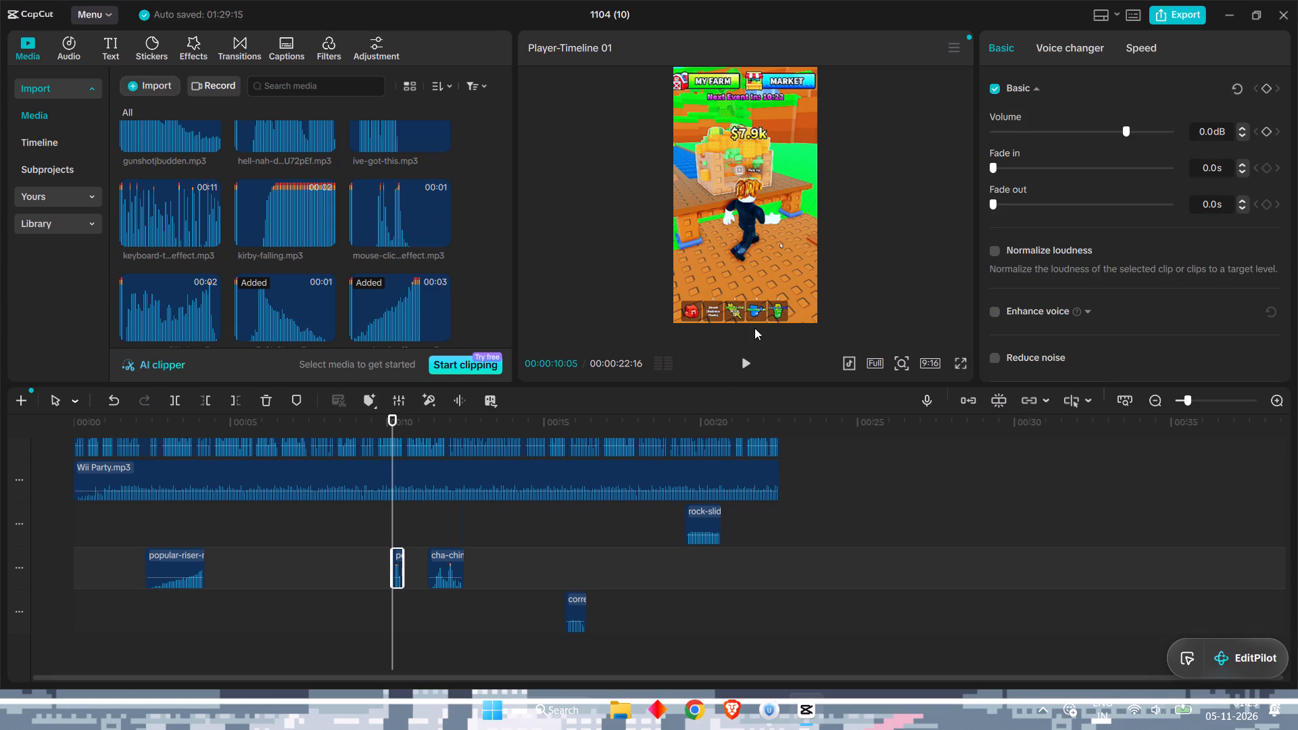
Add the WhatsApp image as an overlay on the track above the last.mp4 clip, starting at about 00:00:17:00.
scroll(308, 183, "down", 7)
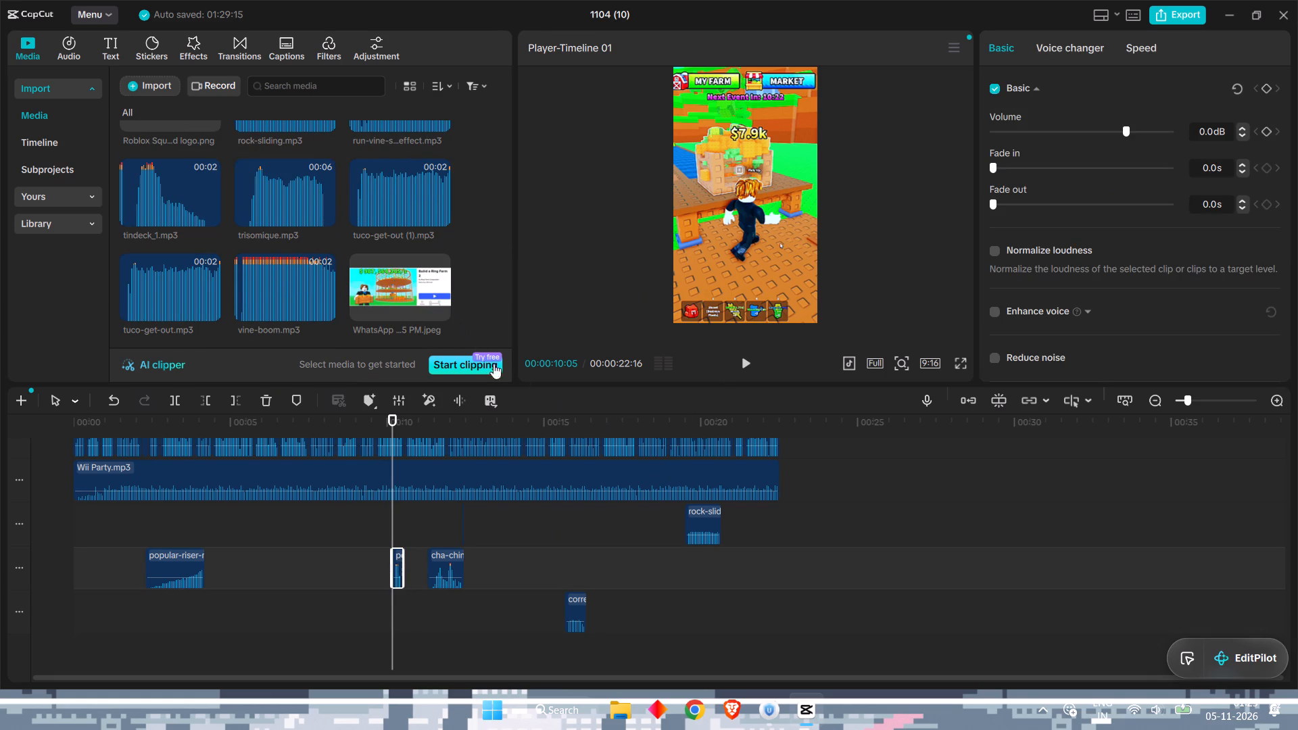
left_click_drag(384, 285, 813, 545)
scroll(789, 536, "up", 2)
left_click_drag(849, 552, 844, 550)
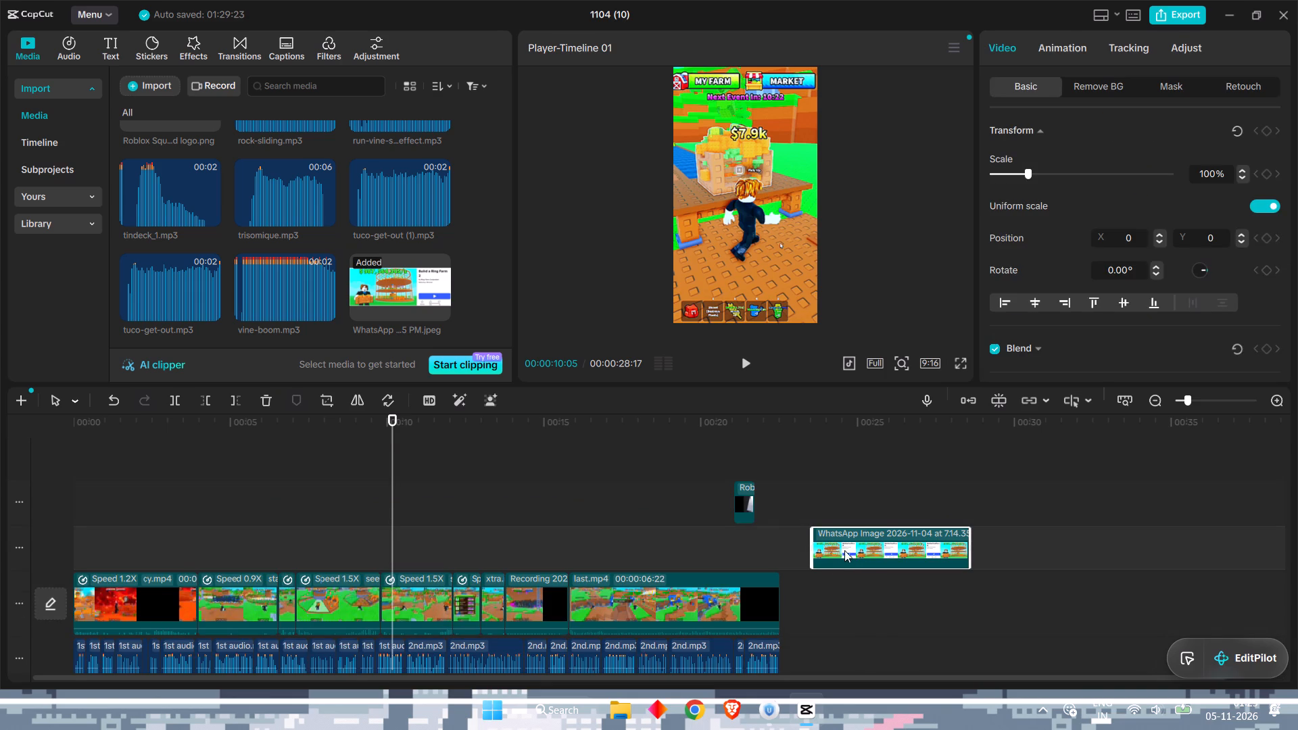
left_click_drag(844, 550, 643, 565)
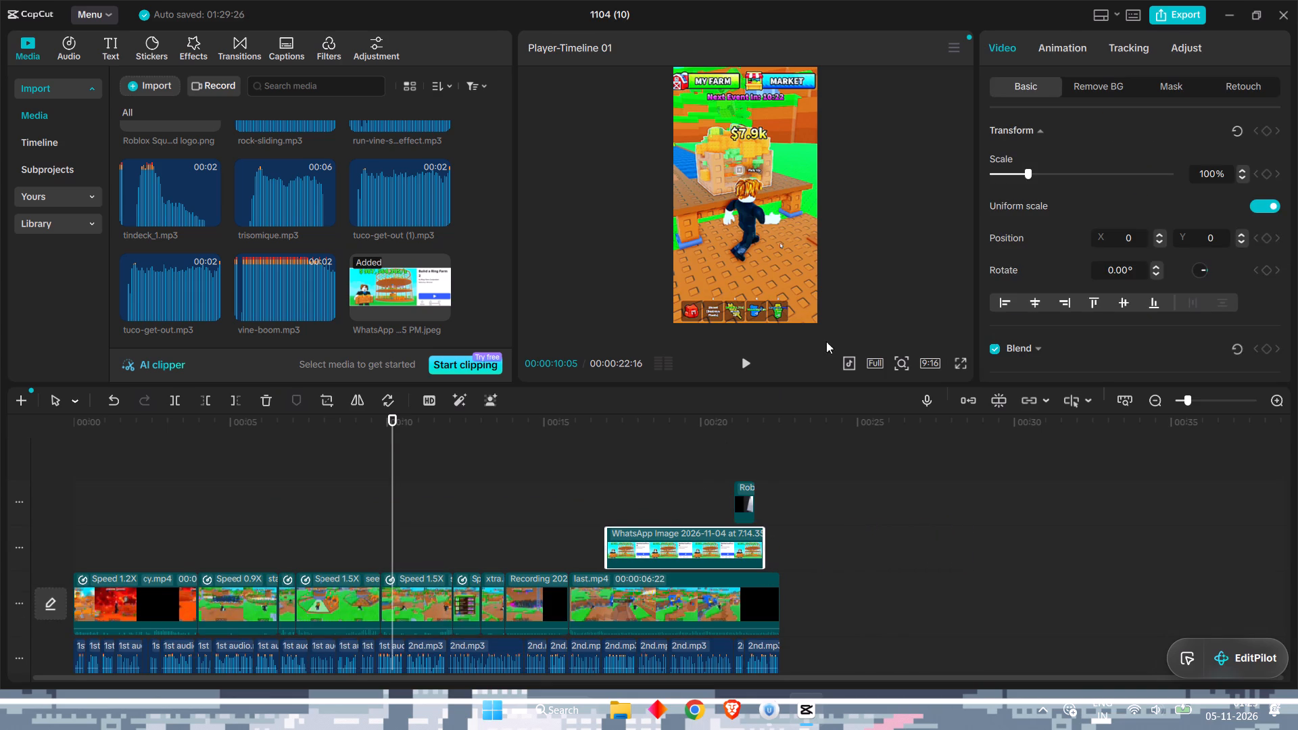
Play the short from 00:00:10:05 to 00:00:17:13 to check the pop sound and the image overlay.
left_click(742, 365)
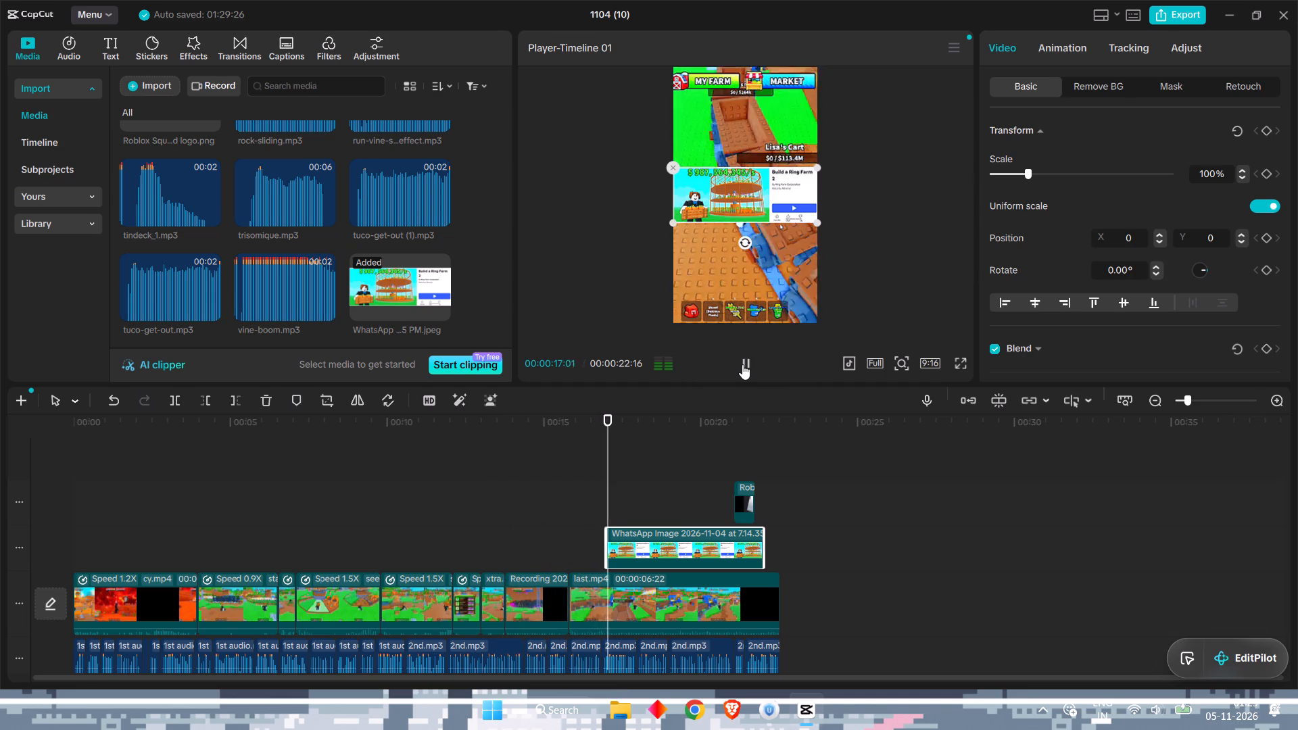
left_click(742, 364)
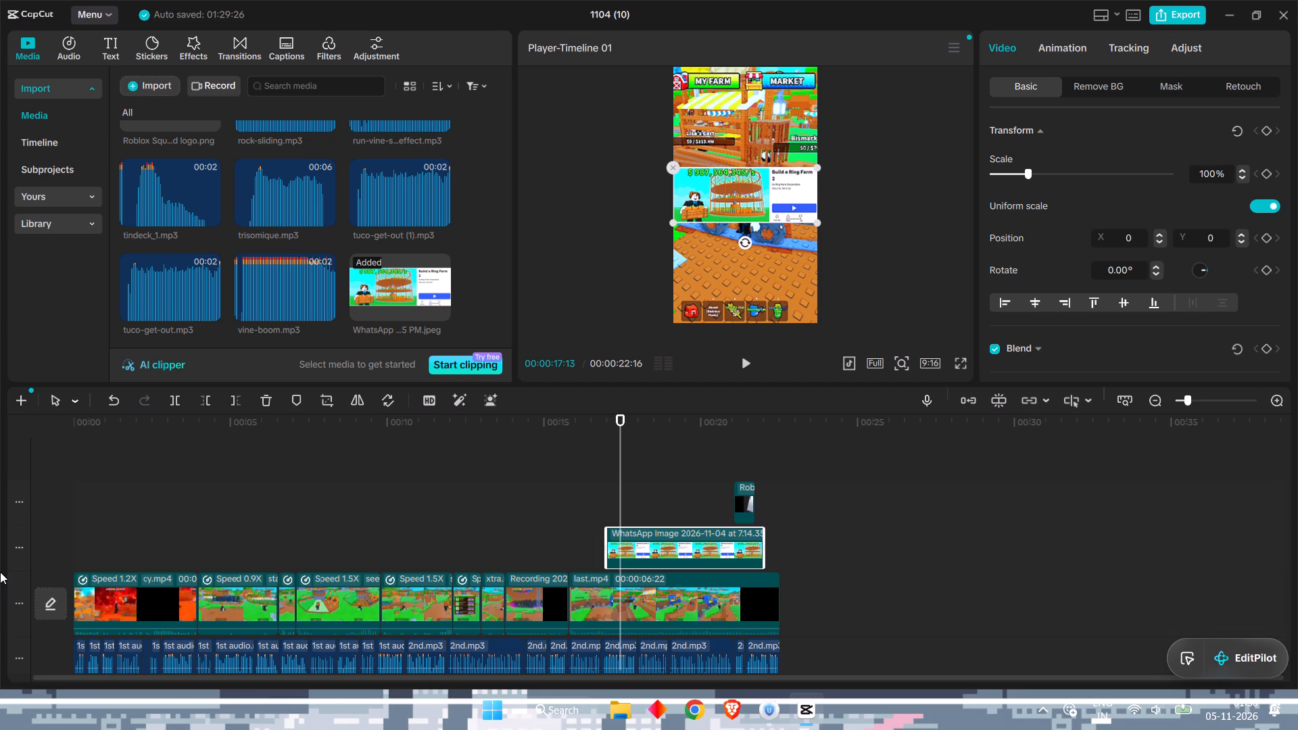
At 00:00:17:02, add scale and position keyframes to the WhatsApp image overlay and move it up to position X 0, Y 1159.
left_click_drag(622, 449, 606, 449)
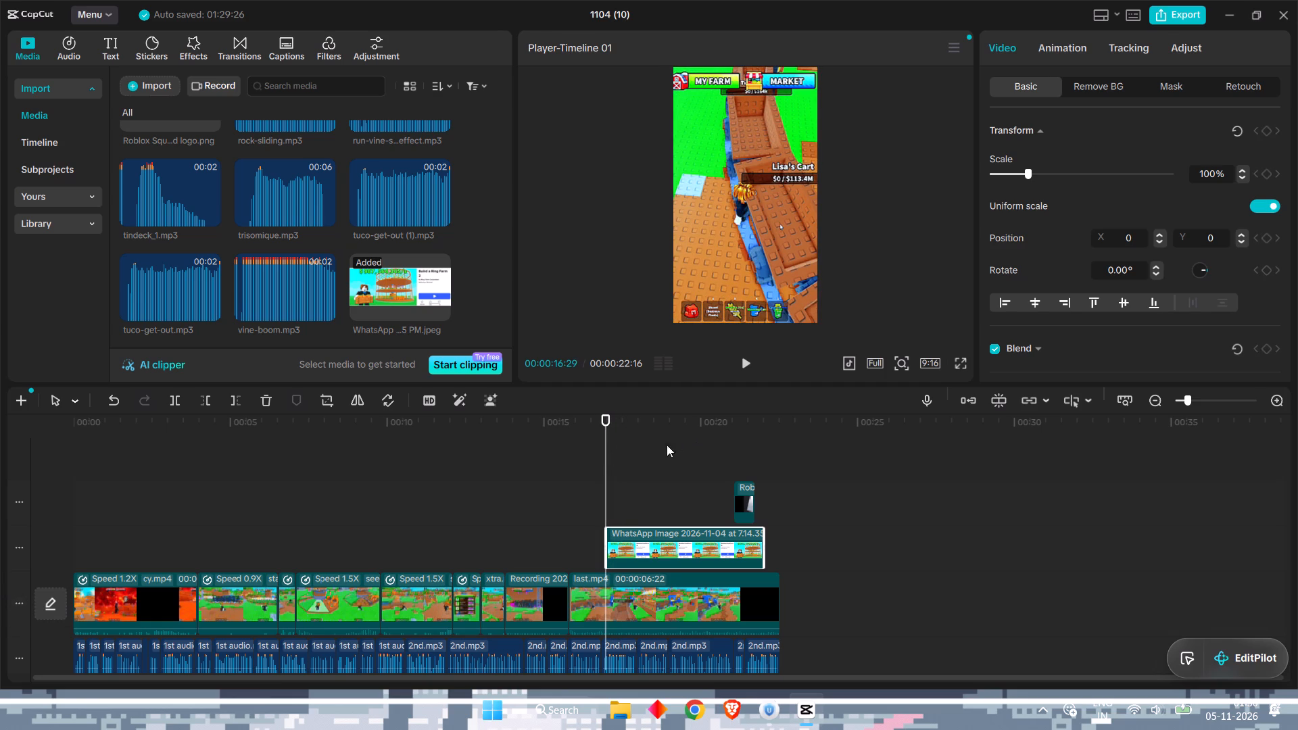
left_click(611, 477)
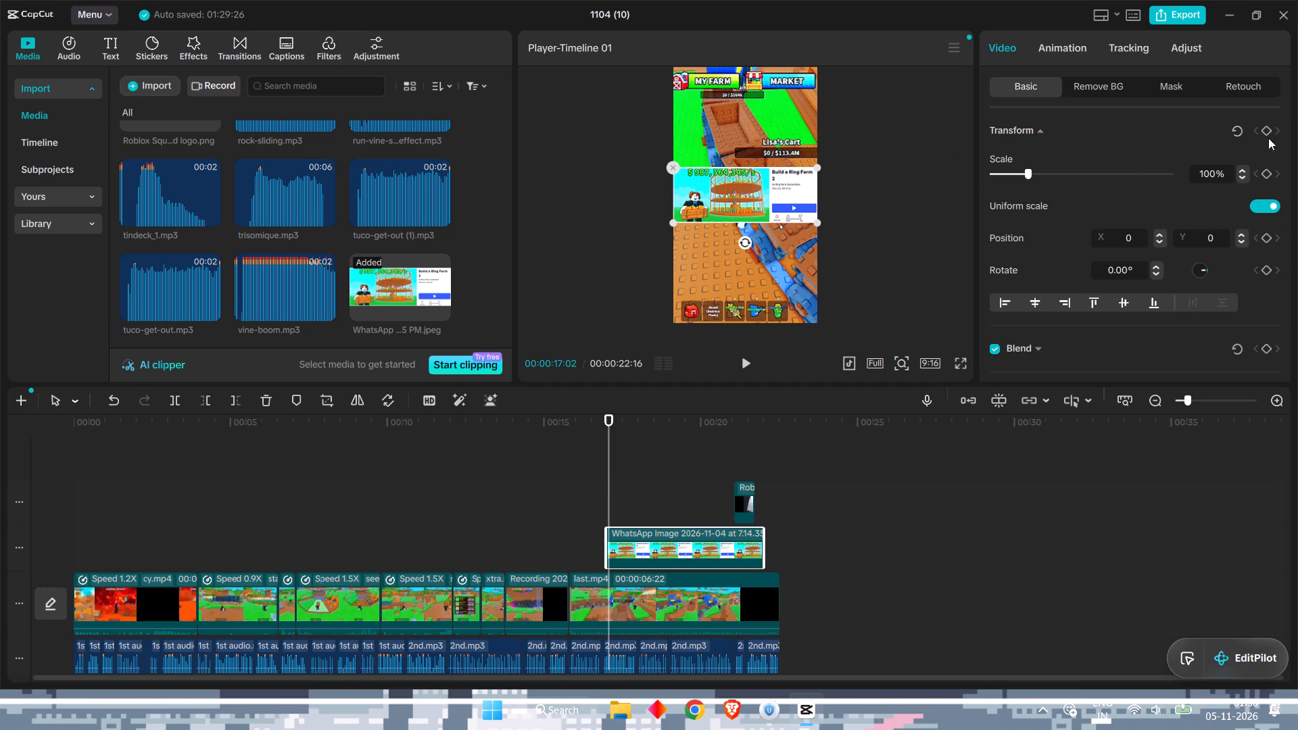
left_click(1264, 171)
left_click(1268, 239)
left_click_drag(744, 196, 750, 123)
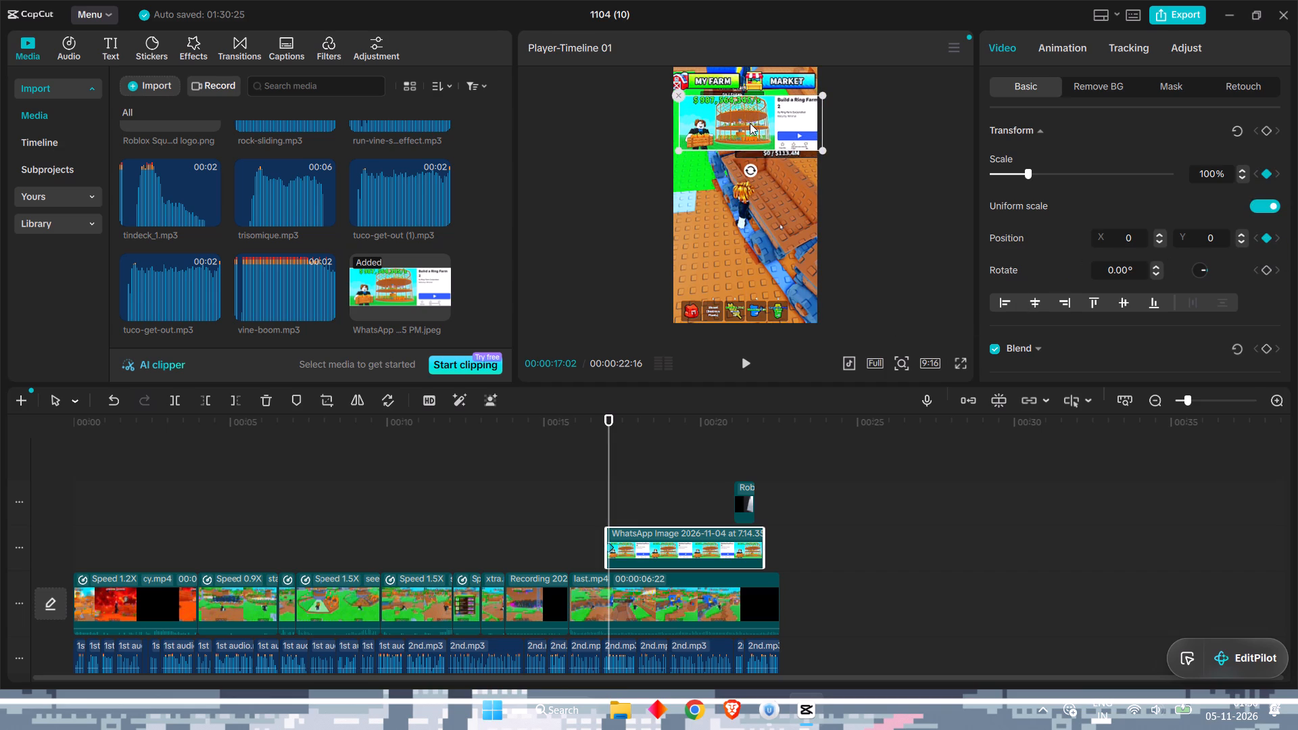
left_click_drag(750, 123, 747, 118)
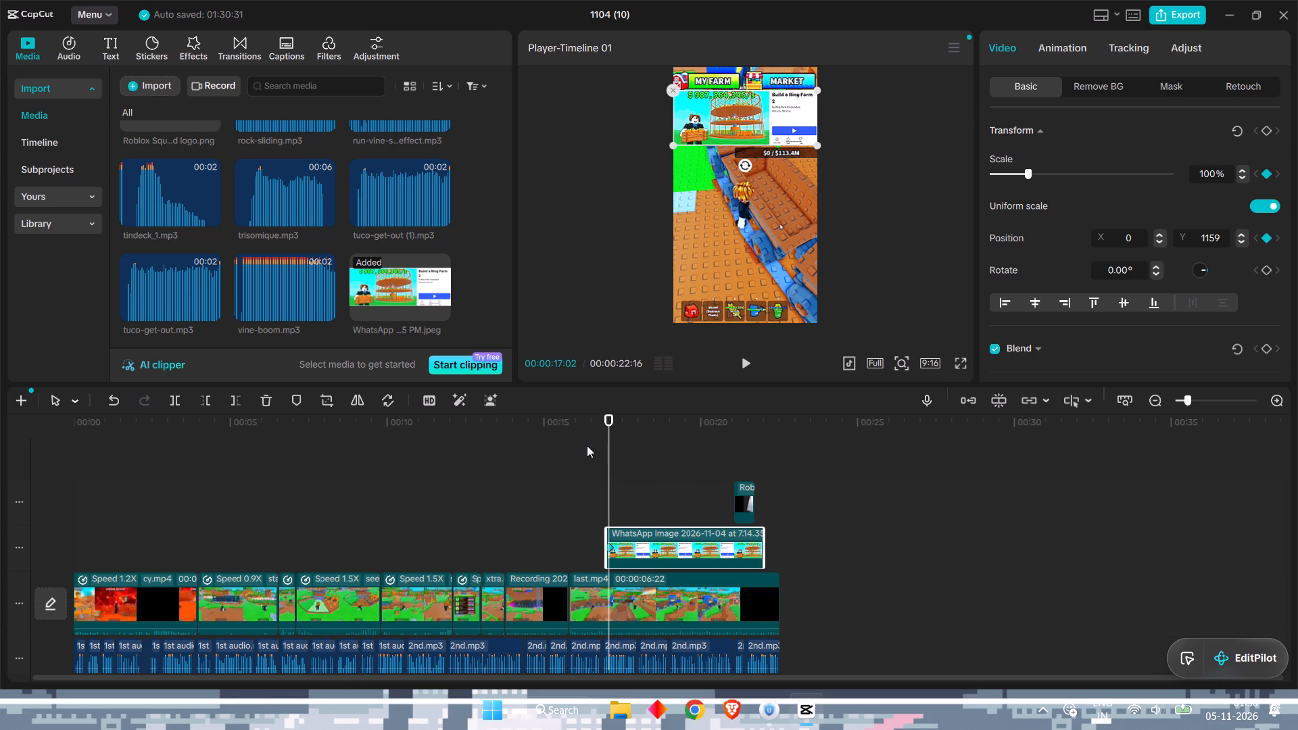
At 00:00:17:10, add scale and position keyframes to the image overlay and lower it to position X 0, Y 507.
left_click_drag(609, 451, 616, 449)
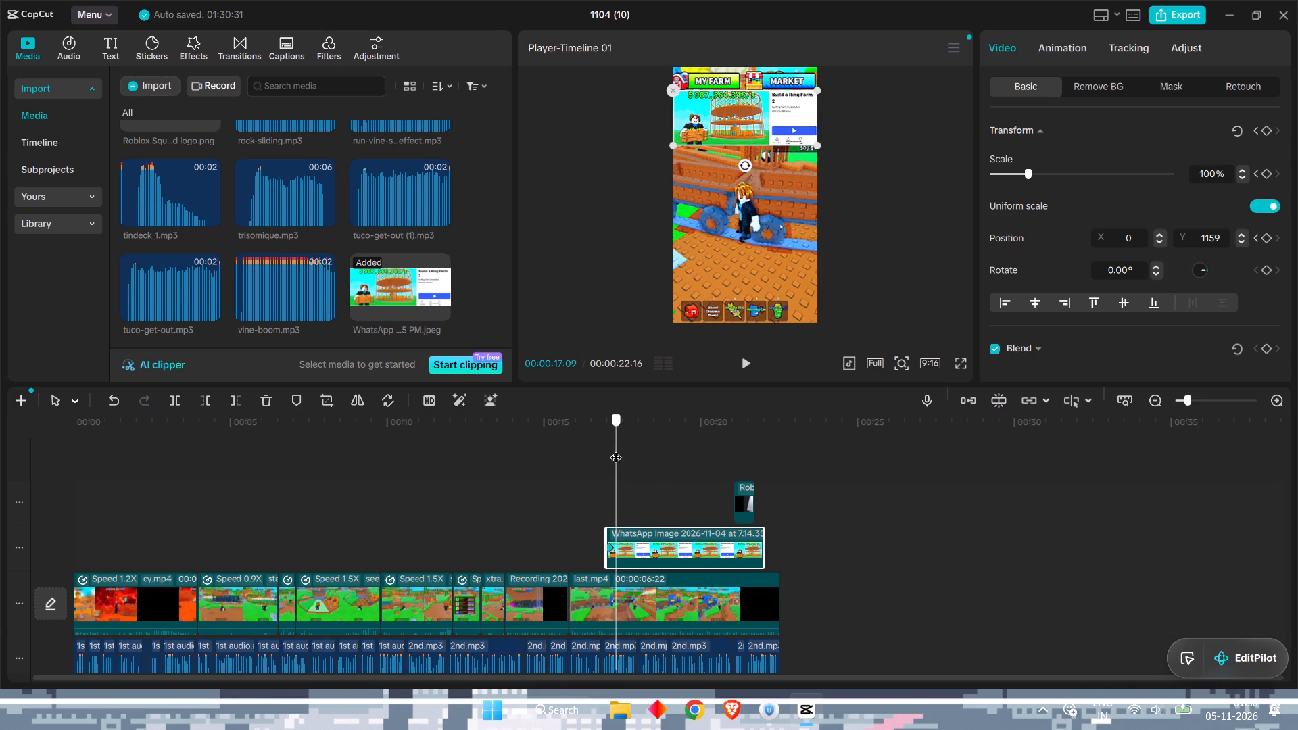
left_click_drag(616, 449, 617, 449)
left_click(1266, 179)
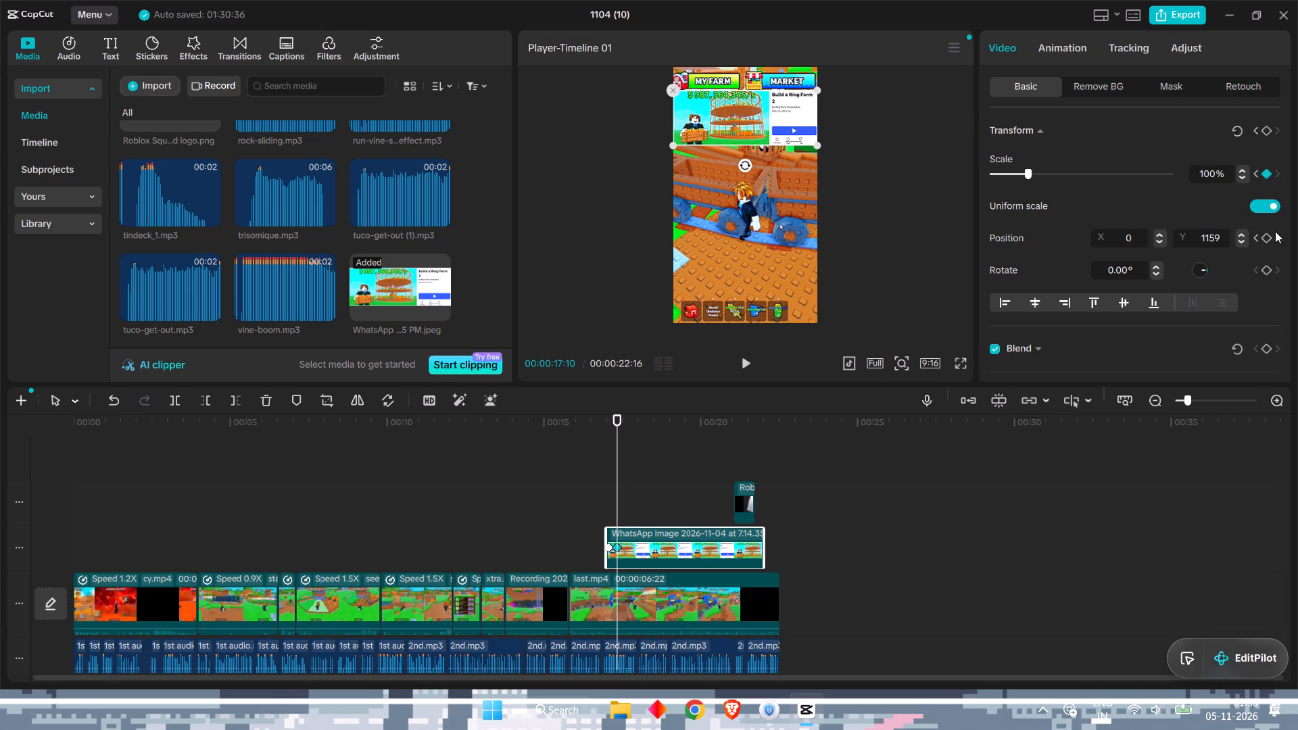
left_click(1266, 245)
left_click_drag(734, 124, 737, 155)
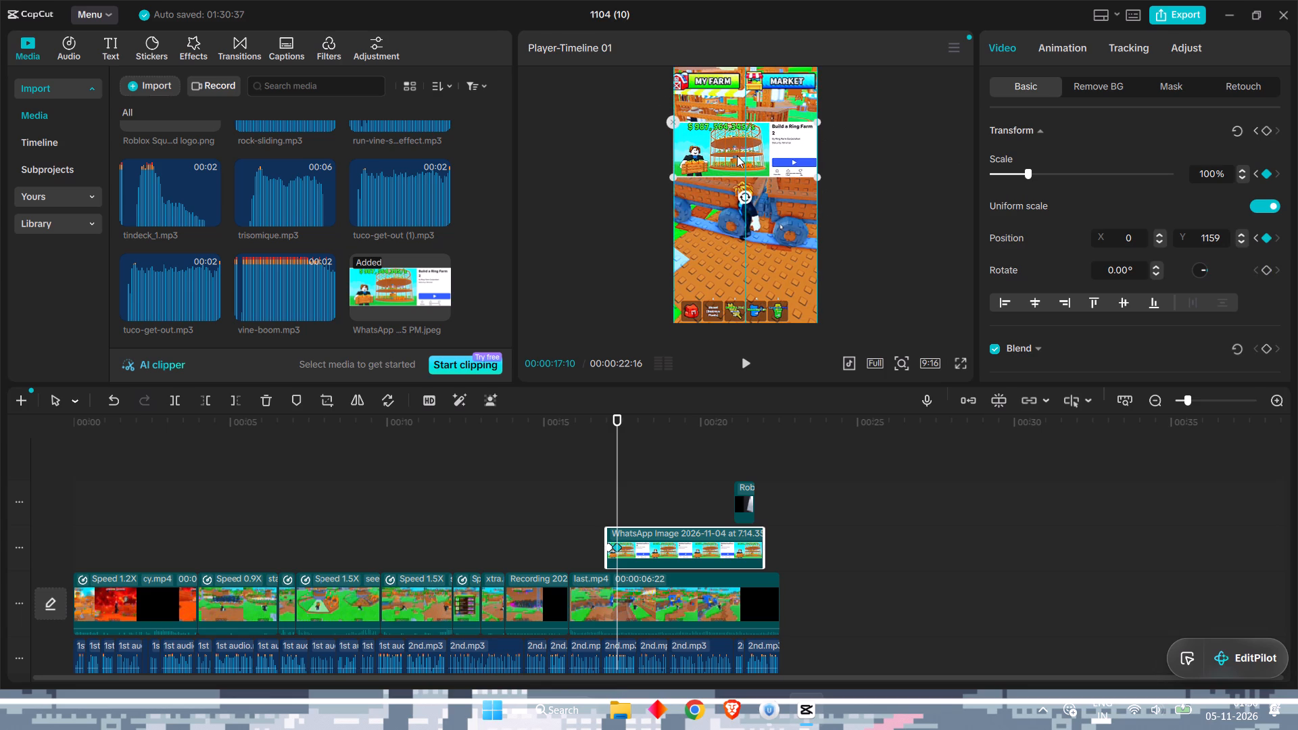
left_click_drag(737, 155, 744, 162)
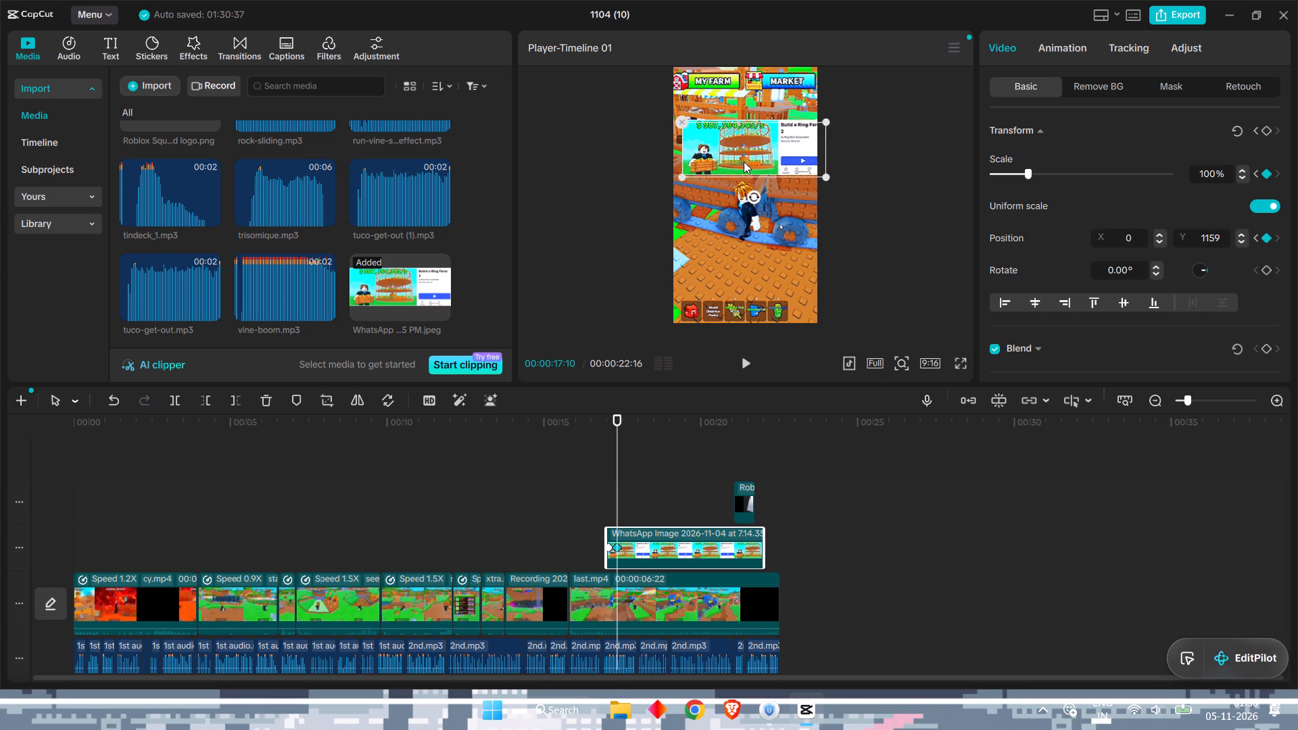
left_click_drag(744, 162, 734, 167)
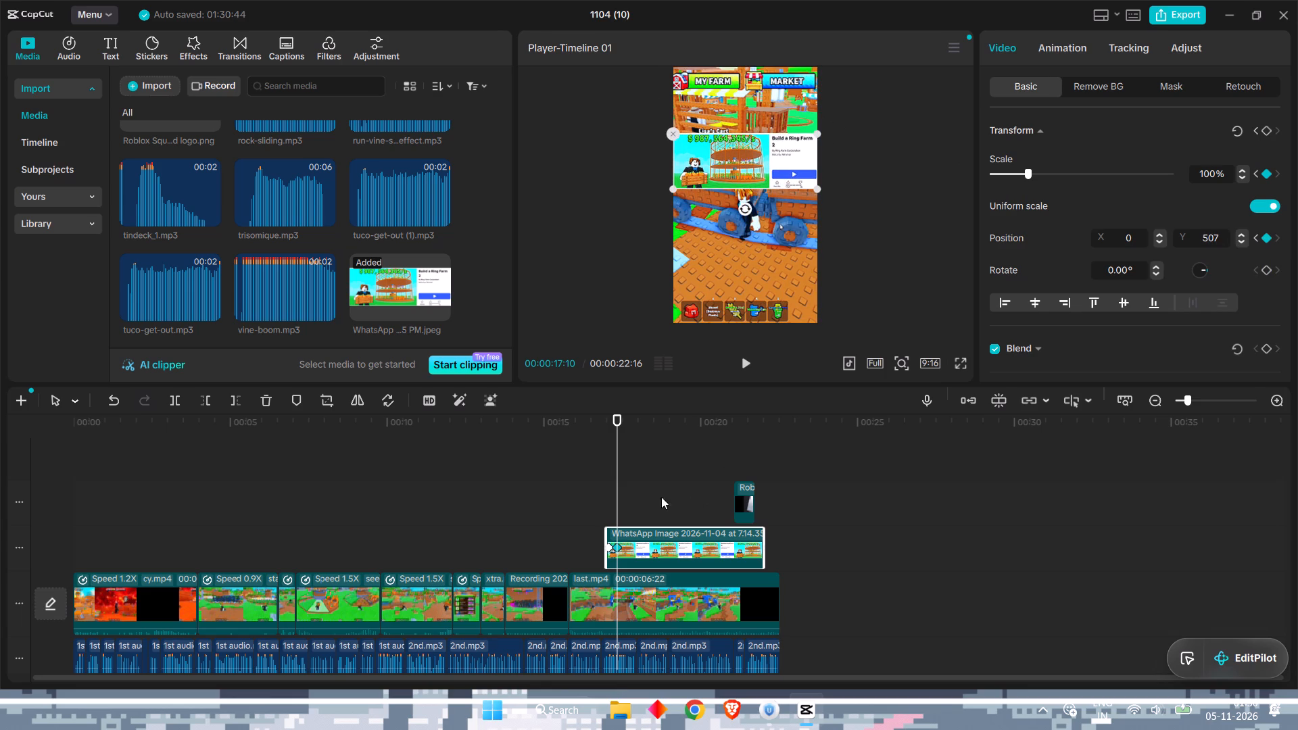
At 00:00:17:18, add scale and position keyframes to the image overlay and lower it to position X 0, Y 209.
left_click_drag(619, 458, 626, 458)
left_click(1272, 174)
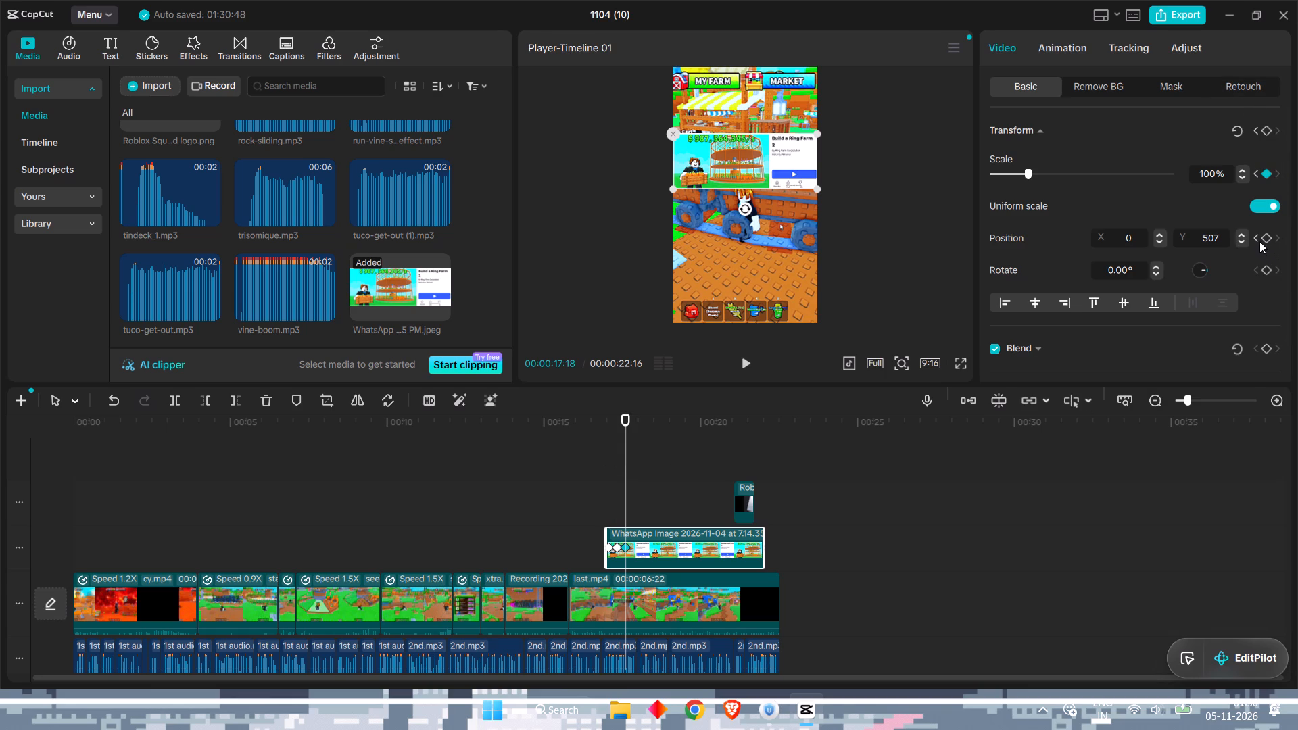
left_click(1261, 241)
left_click(1266, 243)
left_click_drag(763, 159, 763, 178)
left_click_drag(763, 178, 763, 216)
left_click_drag(740, 143, 742, 175)
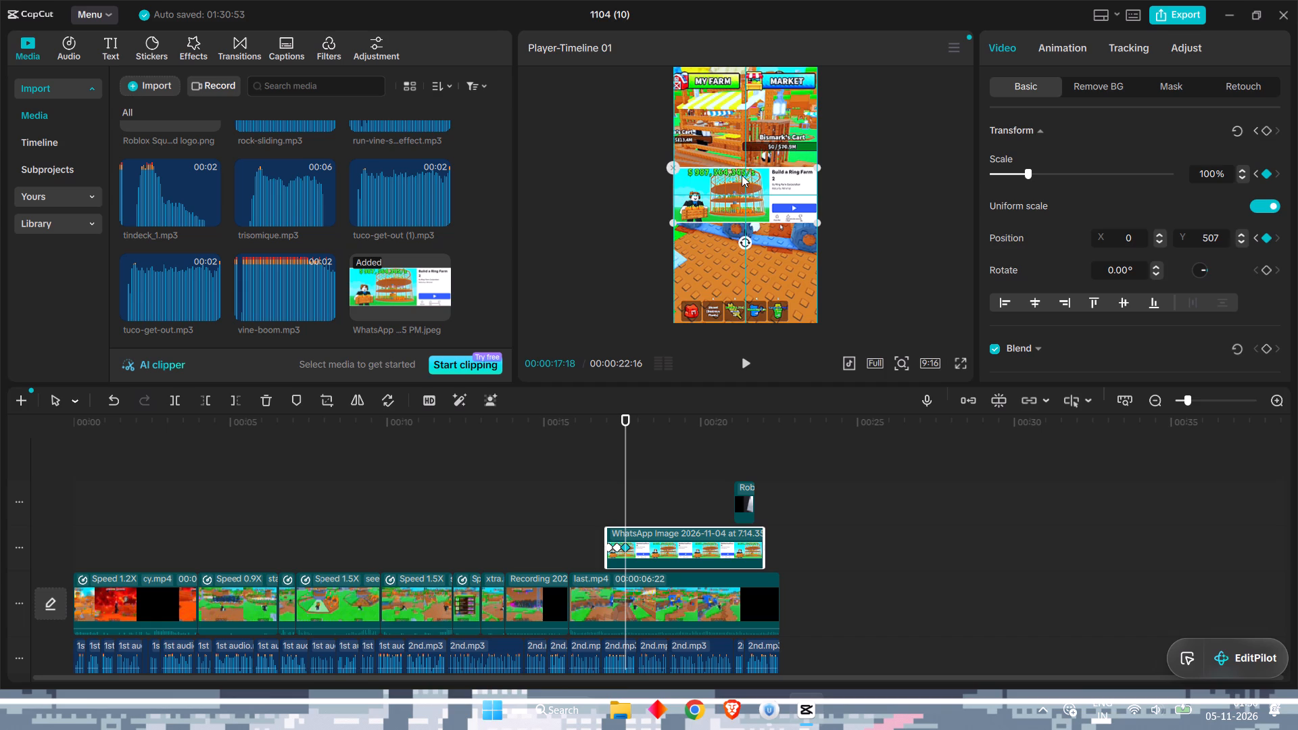
left_click_drag(742, 175, 742, 163)
Play the short from 00:00:16:18 to 00:00:18:01 to check the image overlay's downward slide.
left_click_drag(616, 484, 617, 484)
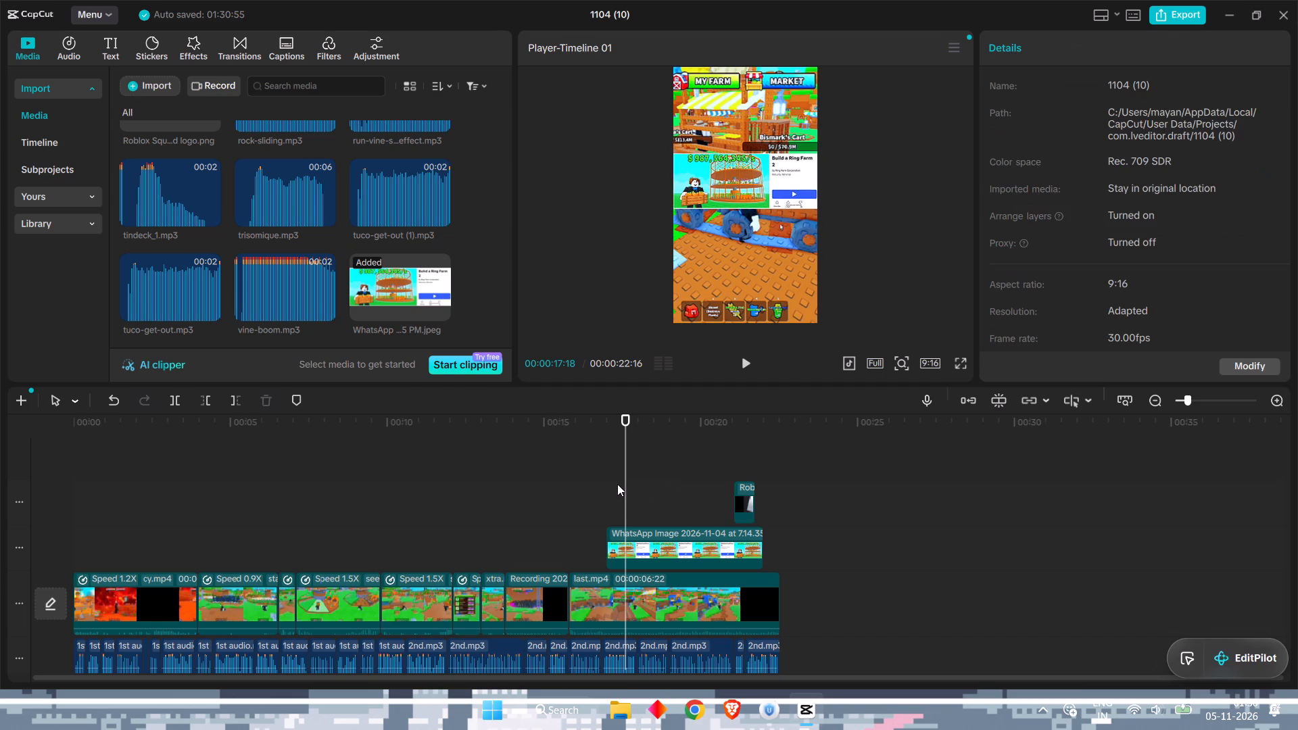
left_click_drag(617, 484, 623, 485)
left_click_drag(626, 474, 594, 460)
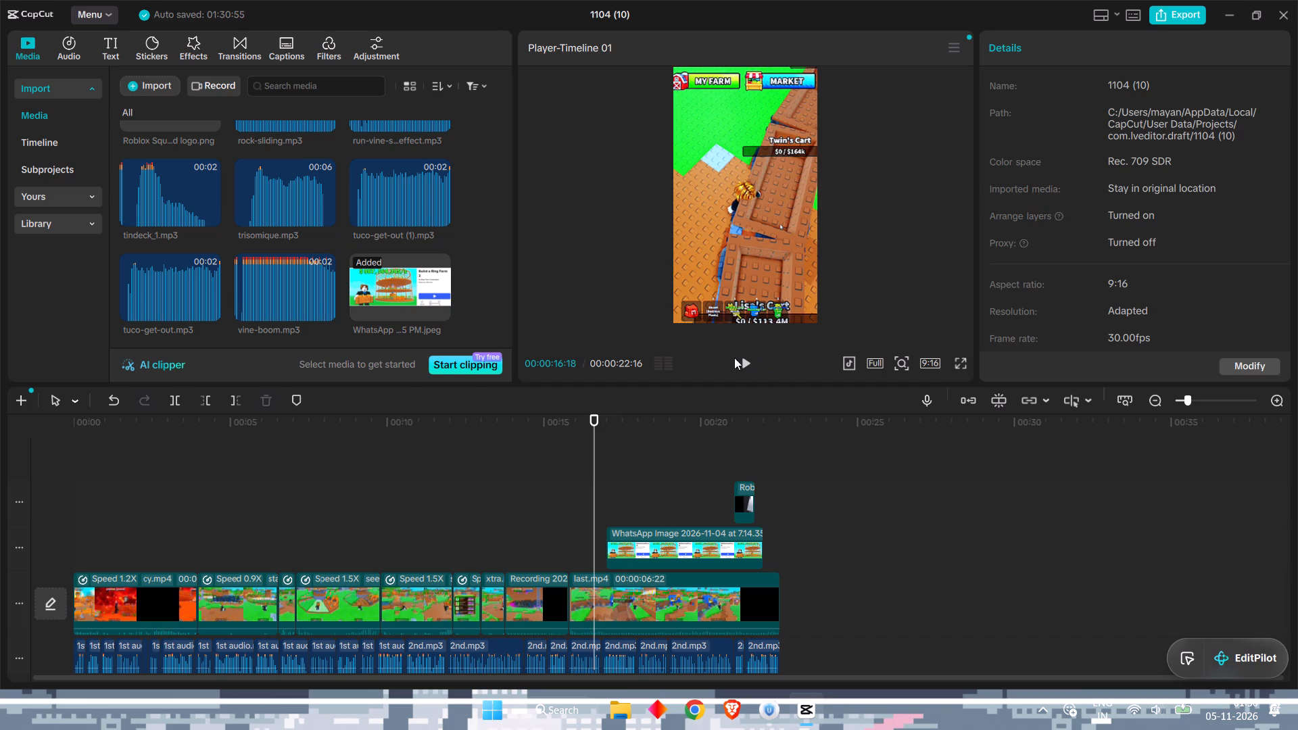
left_click(734, 358)
left_click(744, 360)
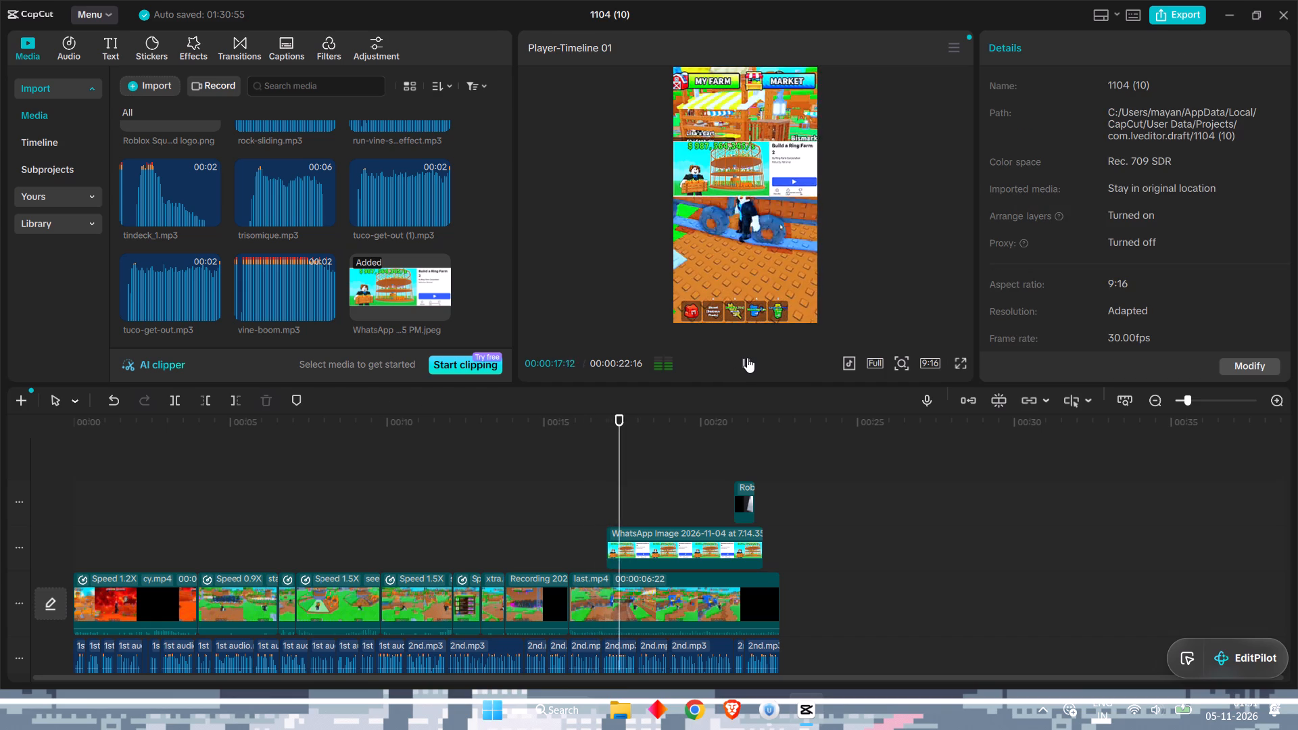
left_click(747, 358)
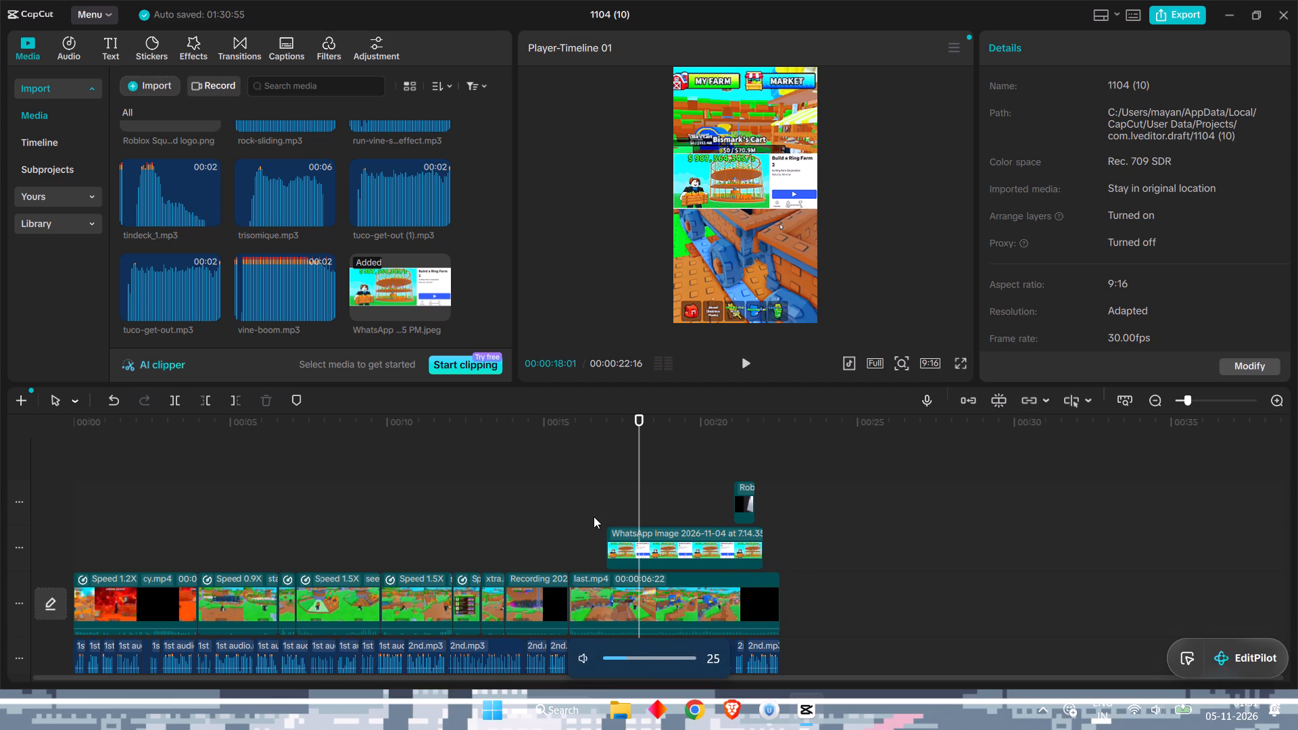
Replay the short from shortly after the 5-second mark.
left_click_drag(635, 416, 257, 437)
left_click(742, 368)
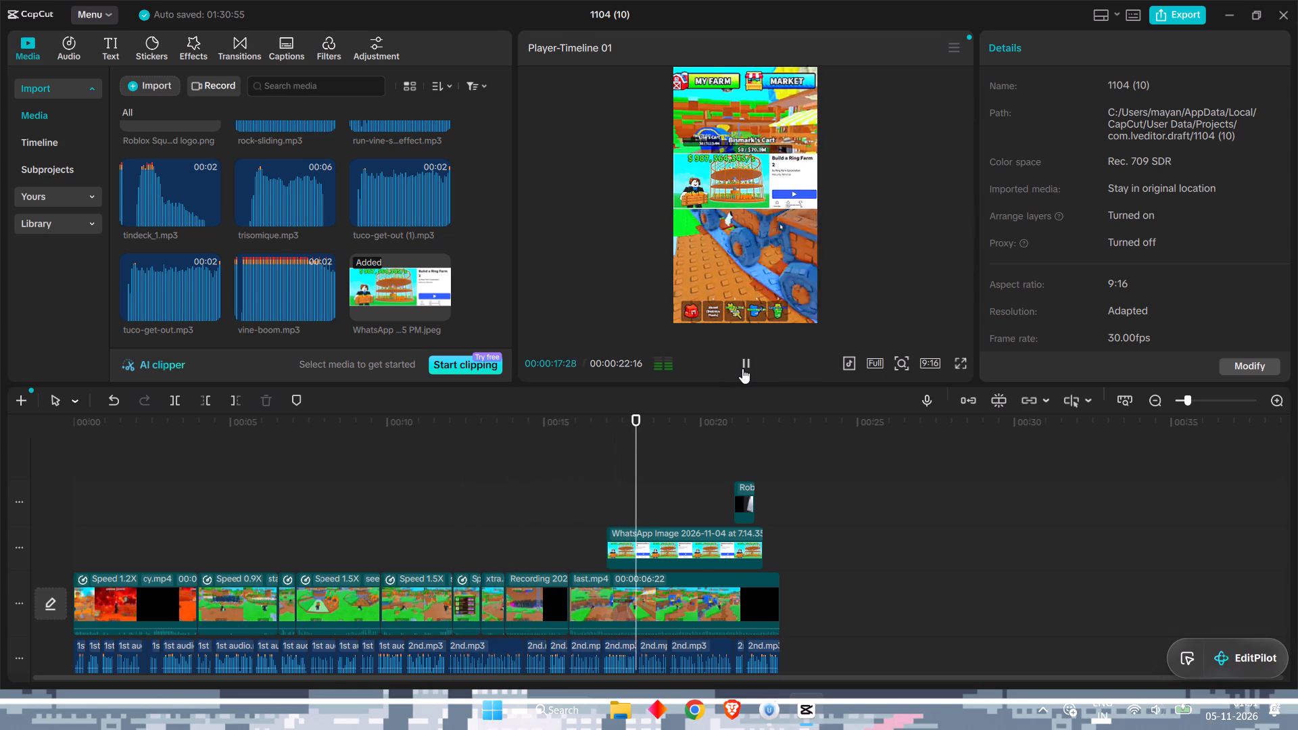
Stop playback and move the WhatsApp image overlay later so it starts at about 00:00:19:15, near the start of the rock-sliding sound effect.
left_click(742, 368)
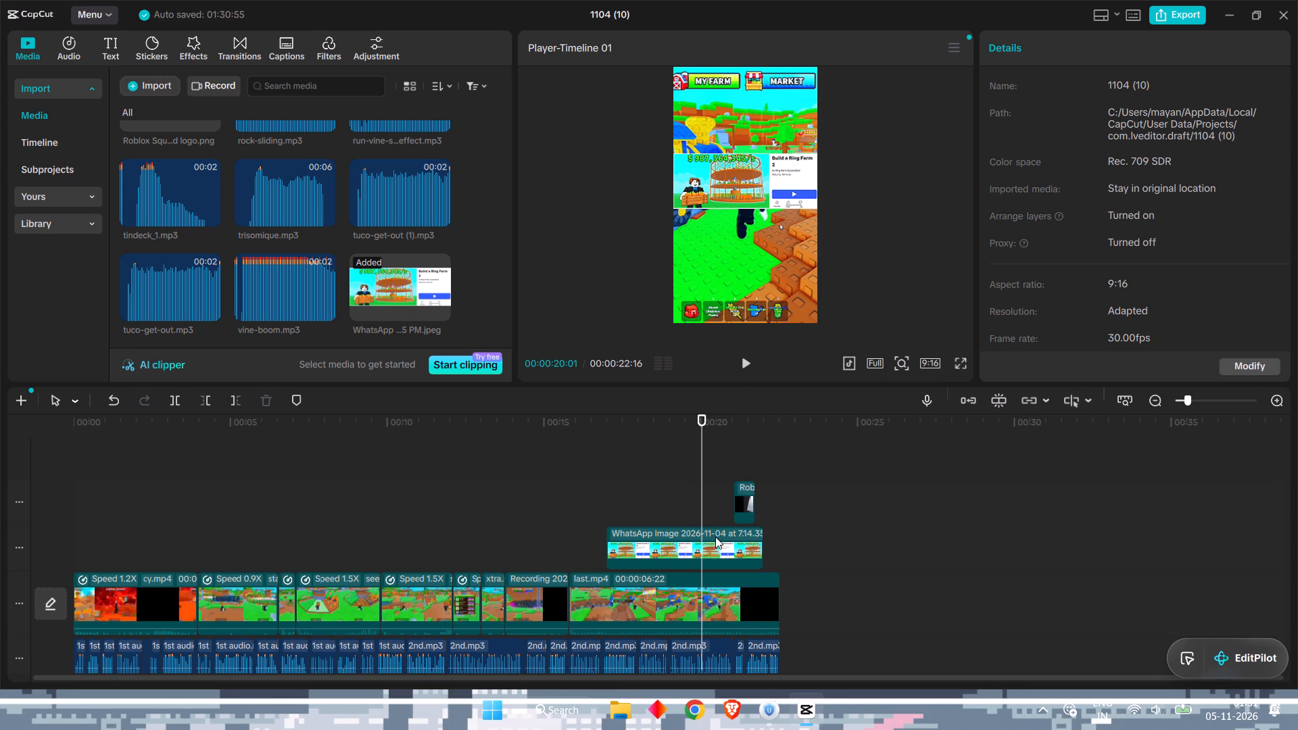
left_click_drag(712, 530, 807, 531)
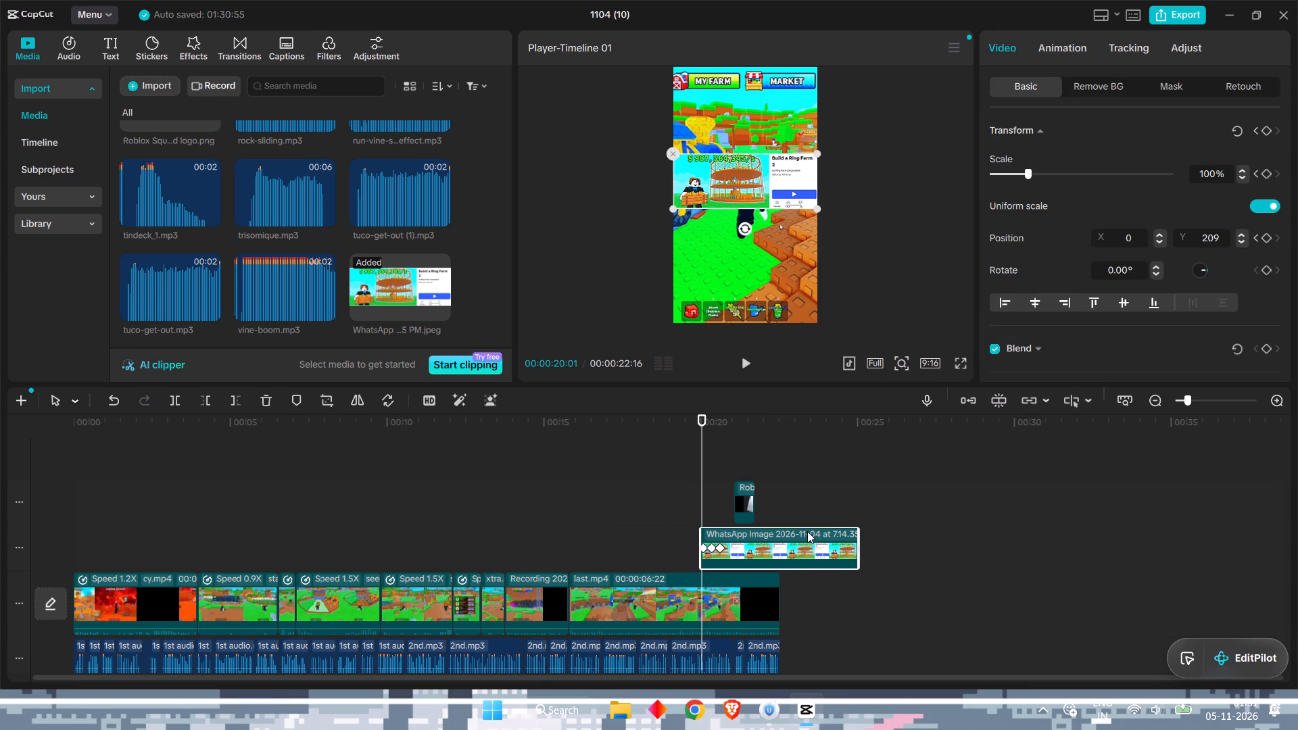
left_click_drag(807, 531, 809, 531)
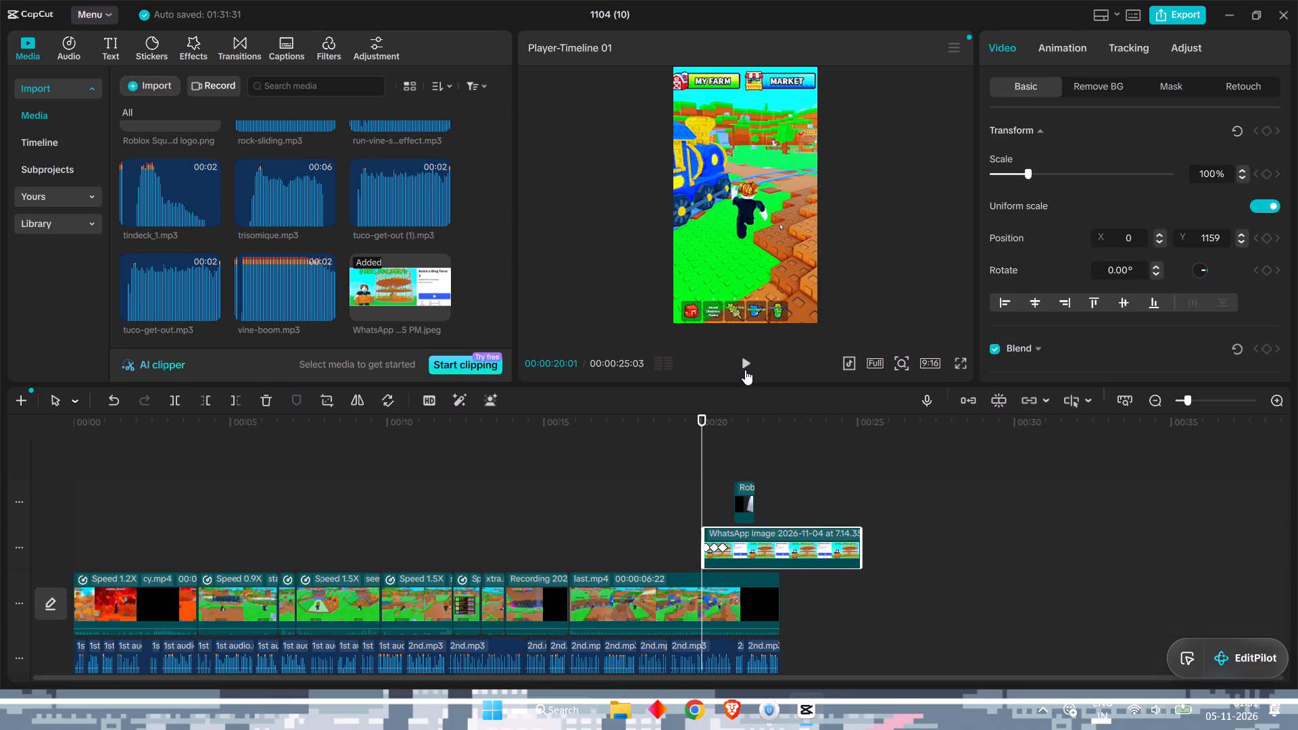
scroll(744, 542, "down", 5, "ctrl")
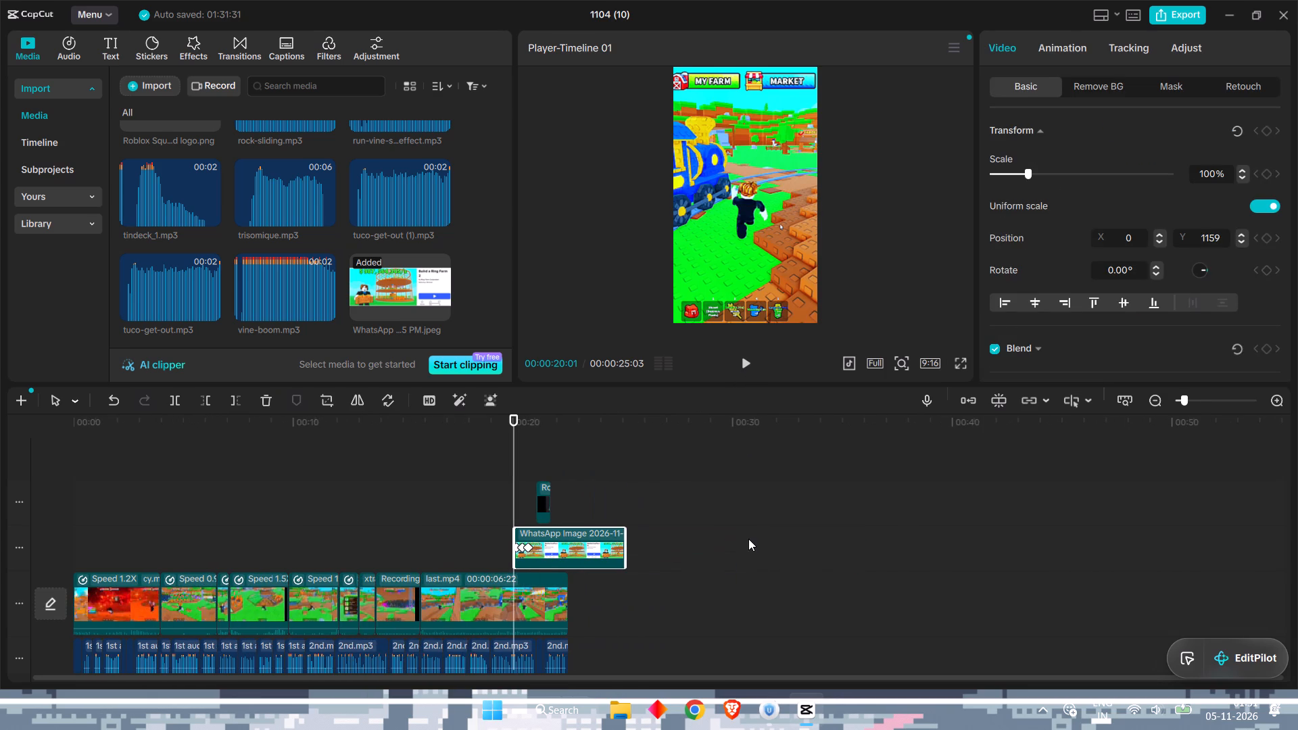
scroll(699, 585, "down", 1)
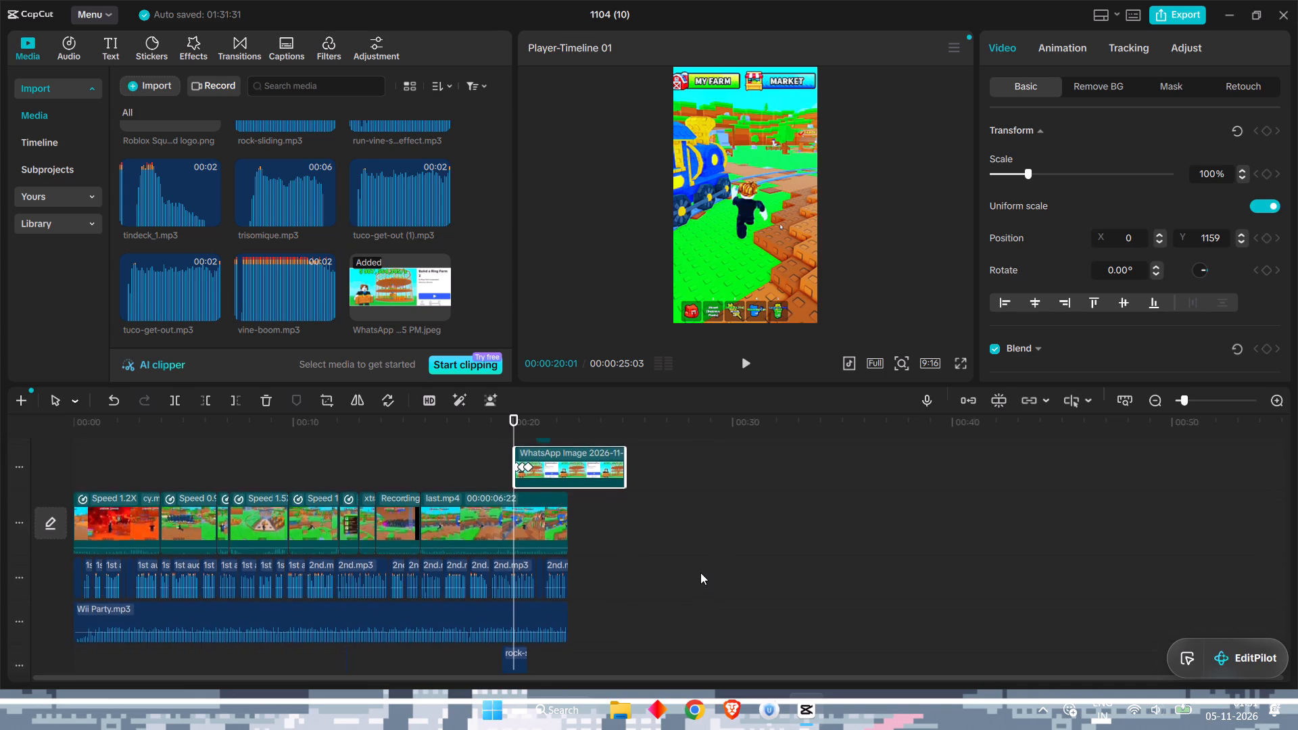
scroll(700, 573, "down", 1)
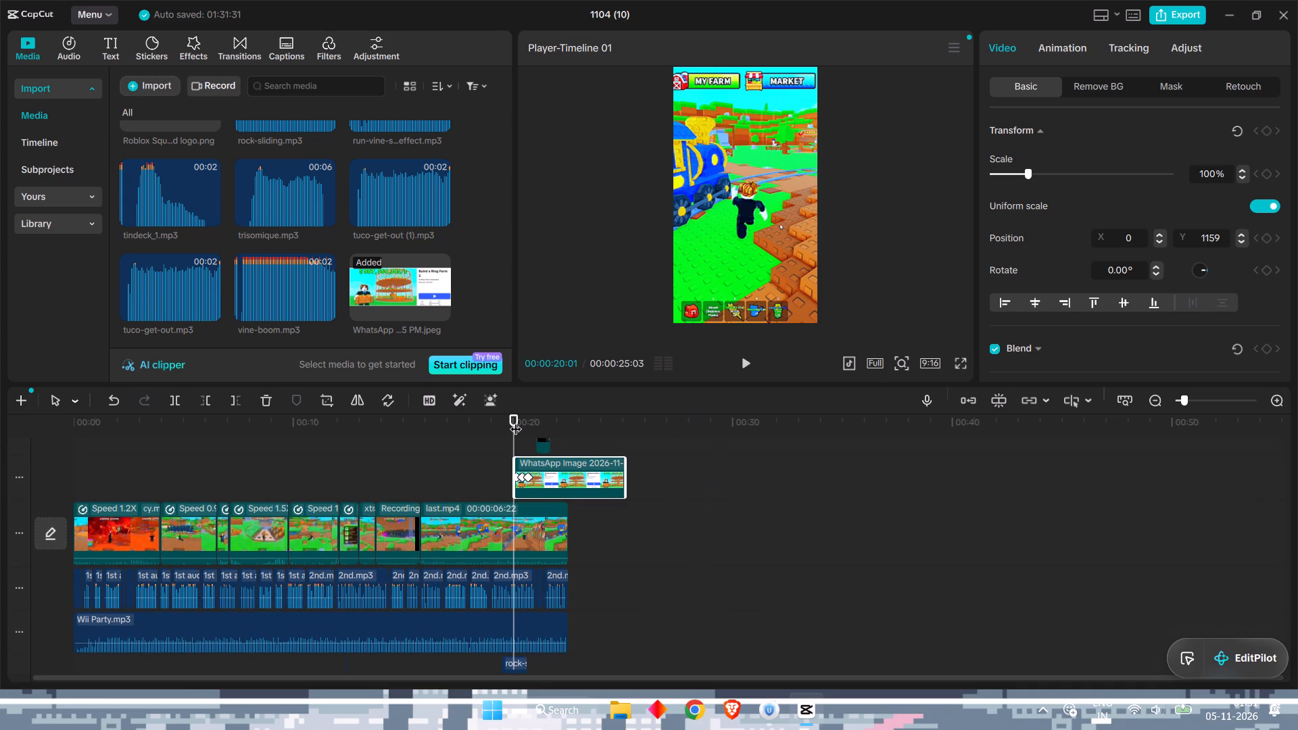
left_click_drag(516, 420, 500, 420)
left_click(740, 365)
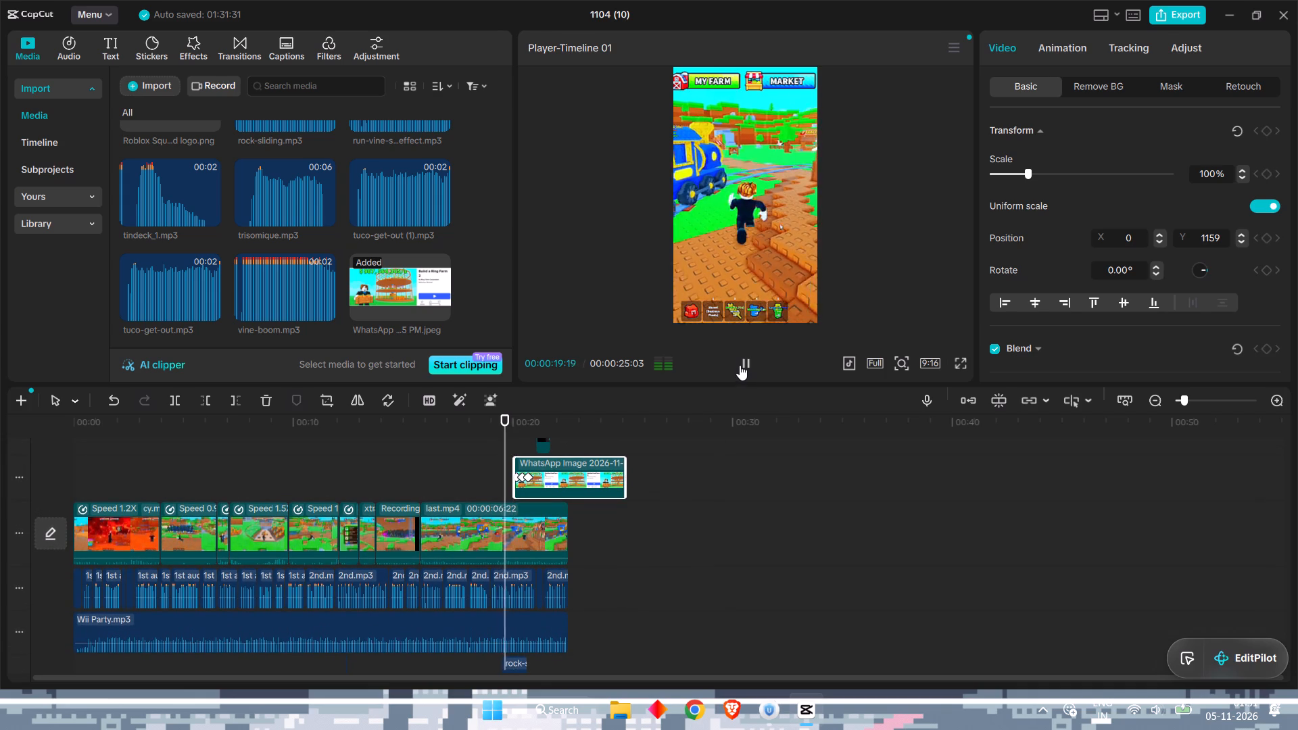
left_click(740, 365)
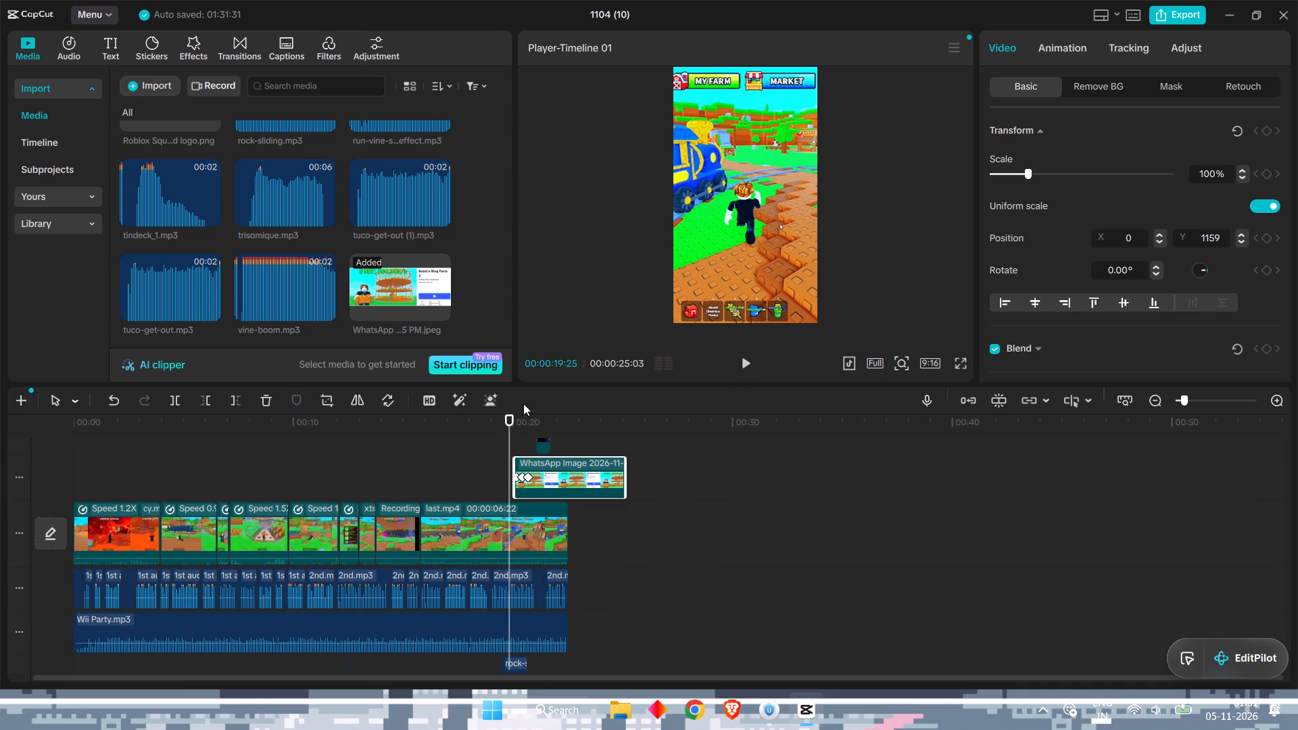
left_click(506, 418)
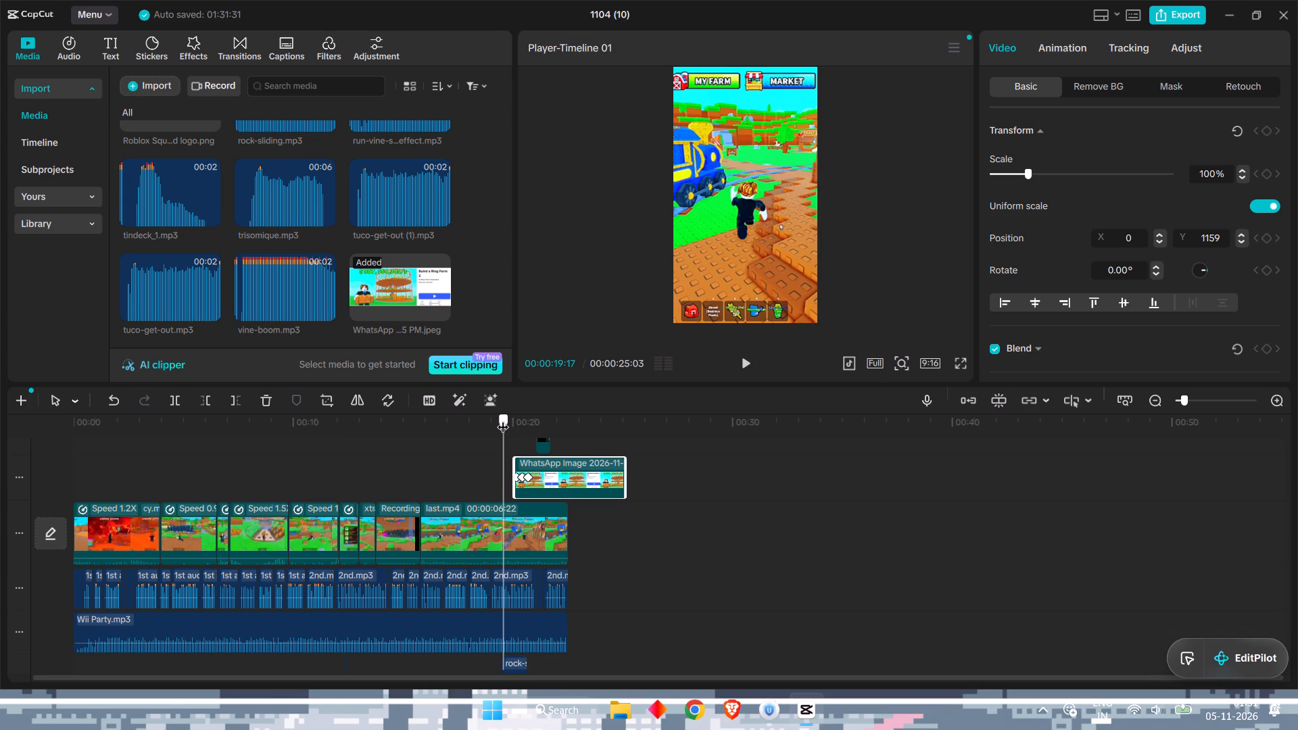
left_click_drag(539, 462, 525, 460)
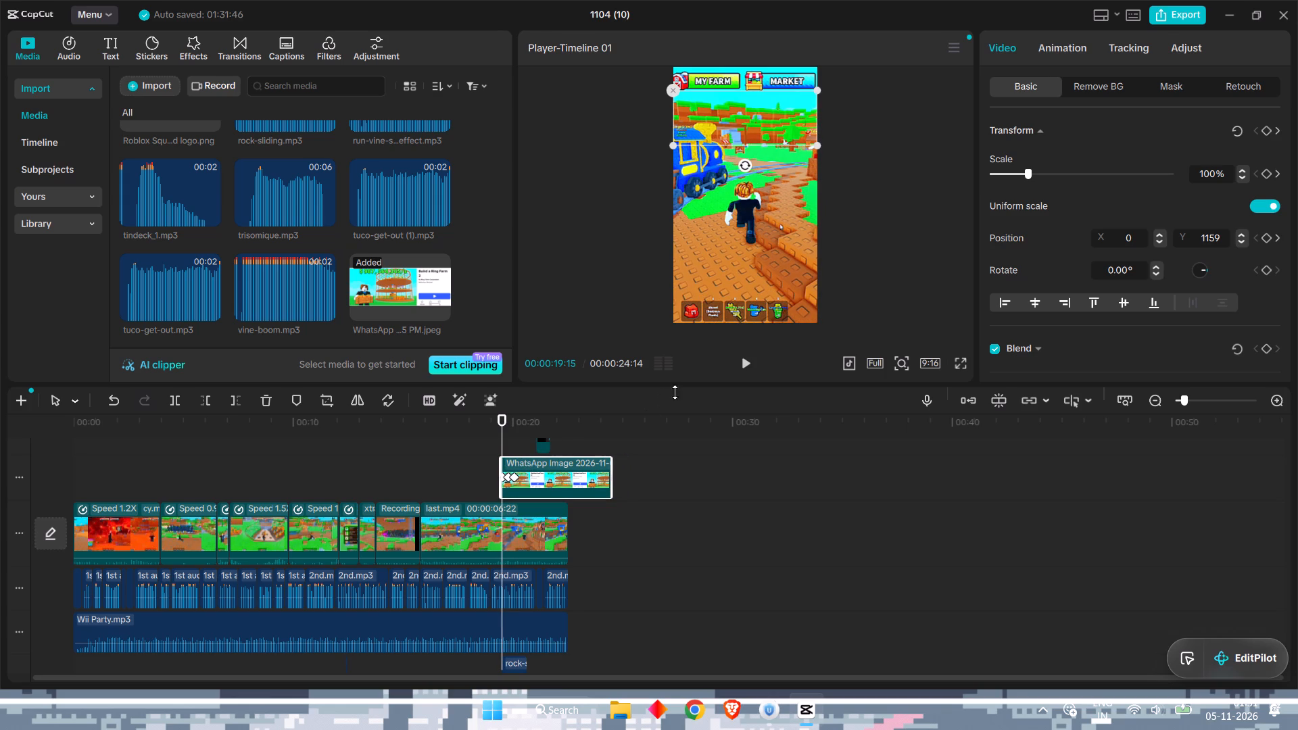
Play from 00:00:19:15 to 00:00:20:04 to check the timing of the image overlay's slide-in.
left_click(731, 374)
left_click(746, 362)
left_click(746, 362)
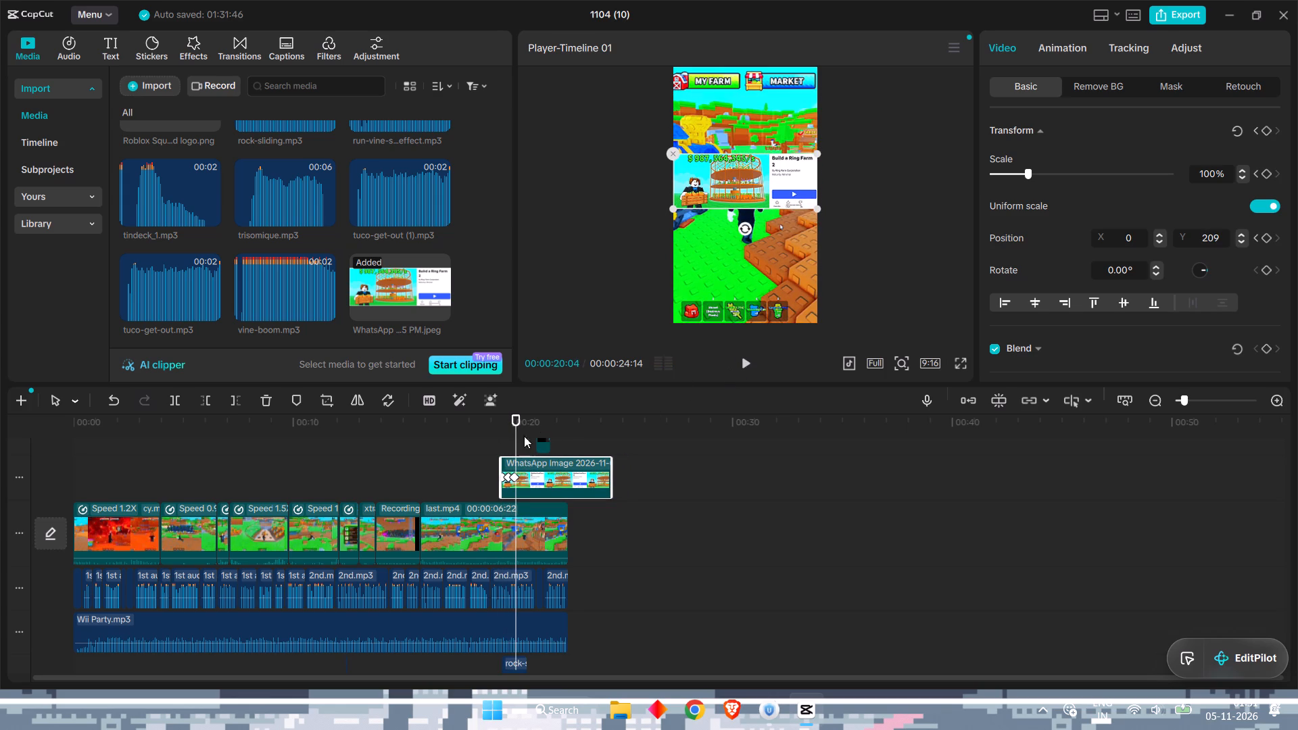
Play the short from 00:00:18:01 to 00:00:20:17 to check the image overlay's entrance against the rock-sliding sound.
left_click_drag(517, 416, 470, 416)
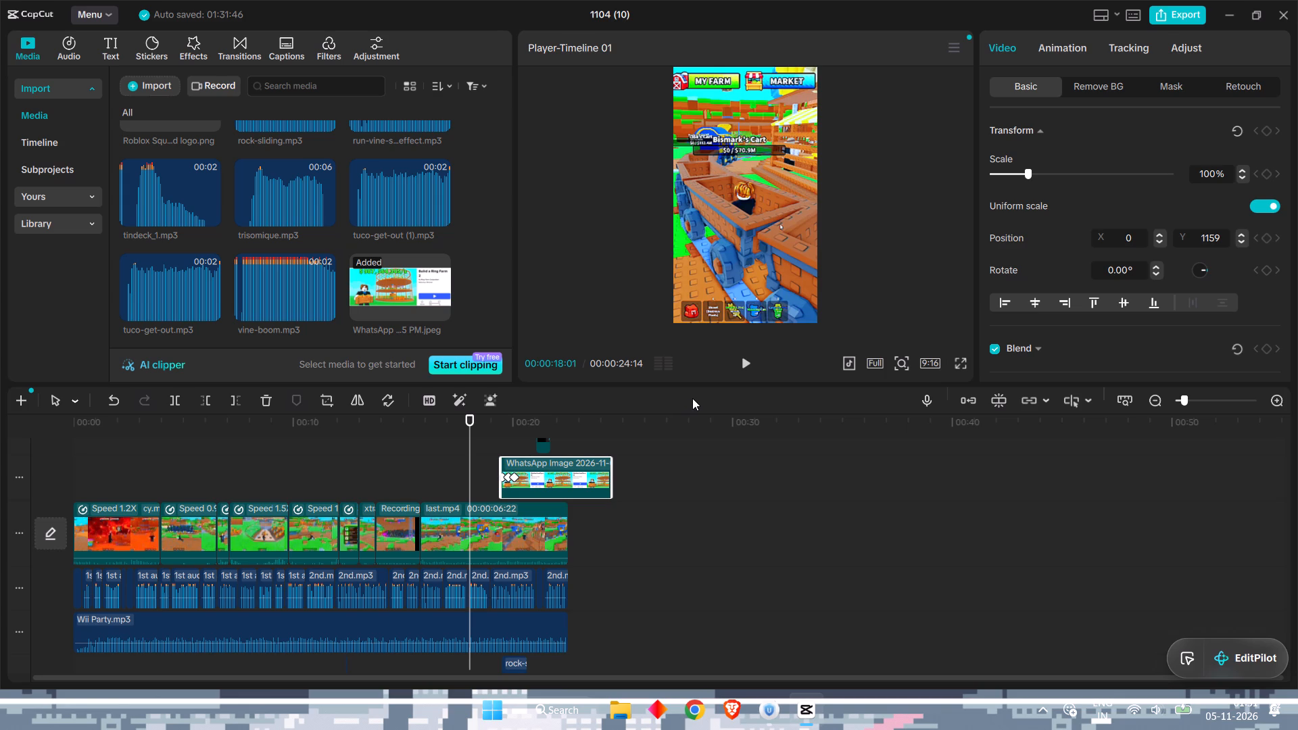
left_click(752, 362)
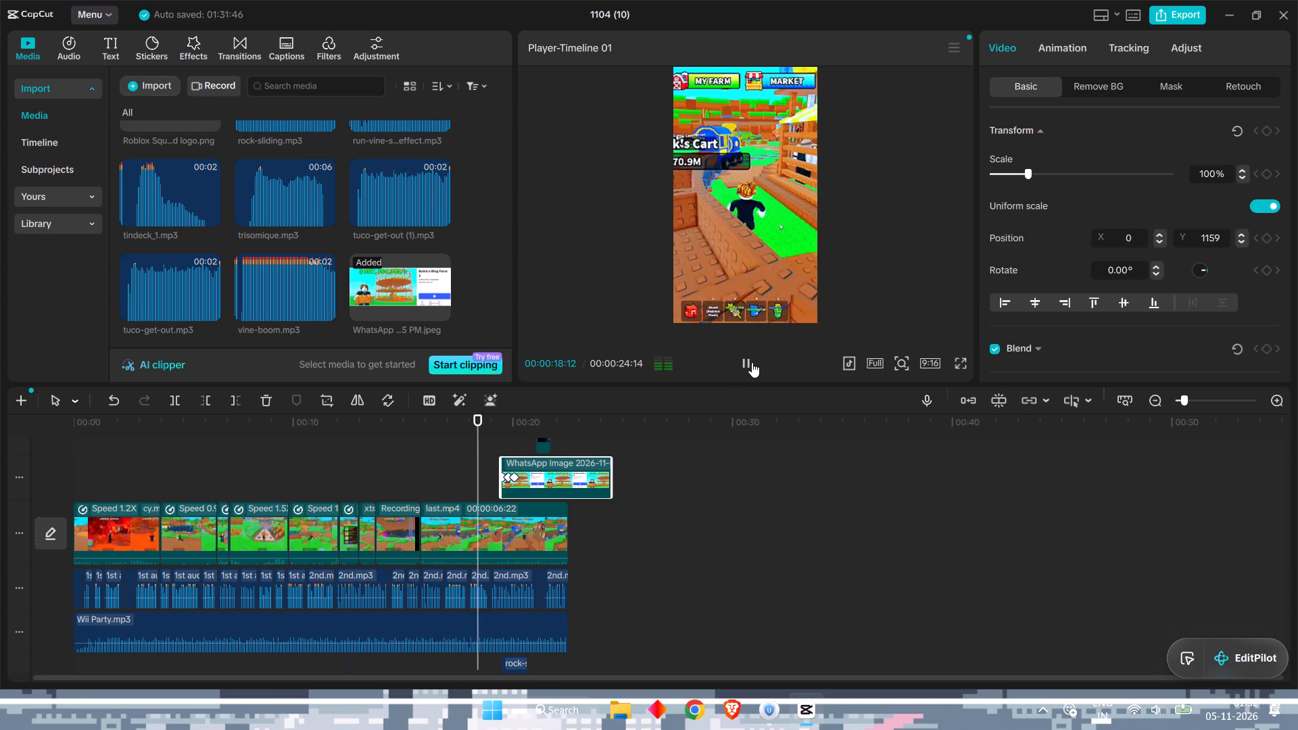
left_click(752, 362)
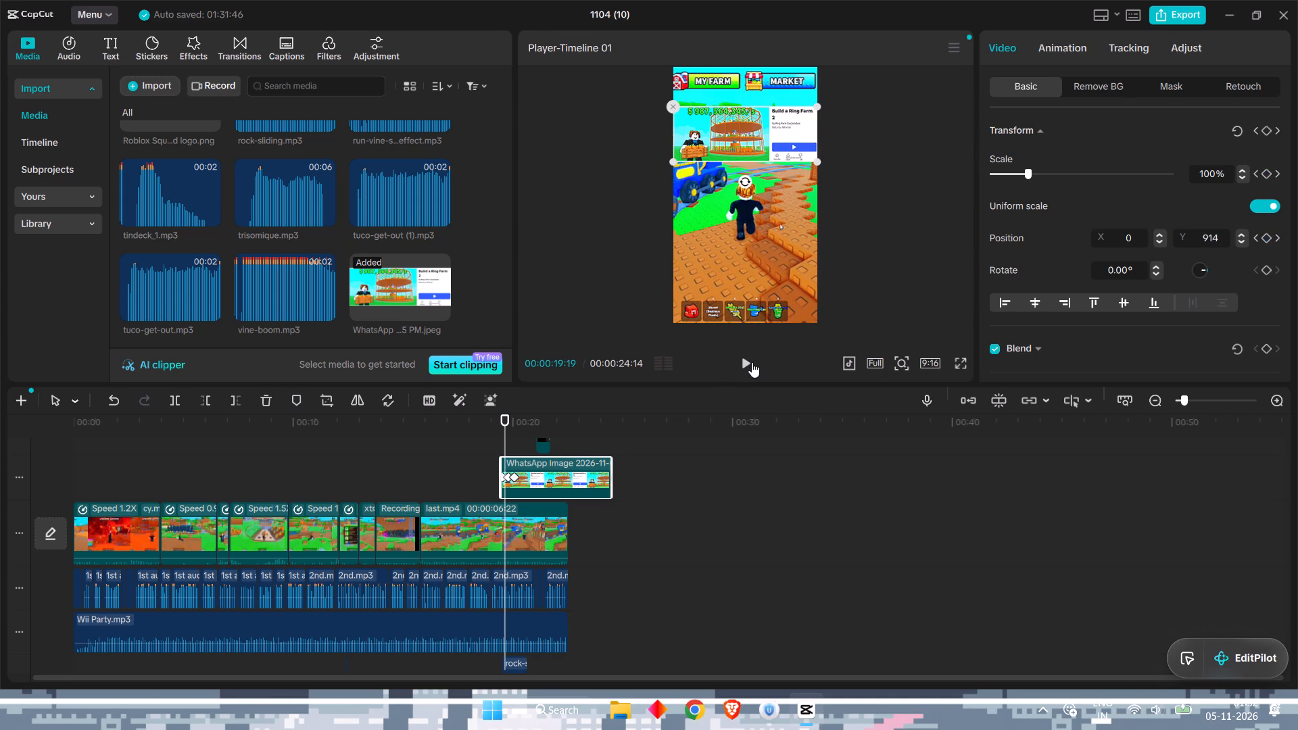
left_click(752, 362)
left_click(752, 362)
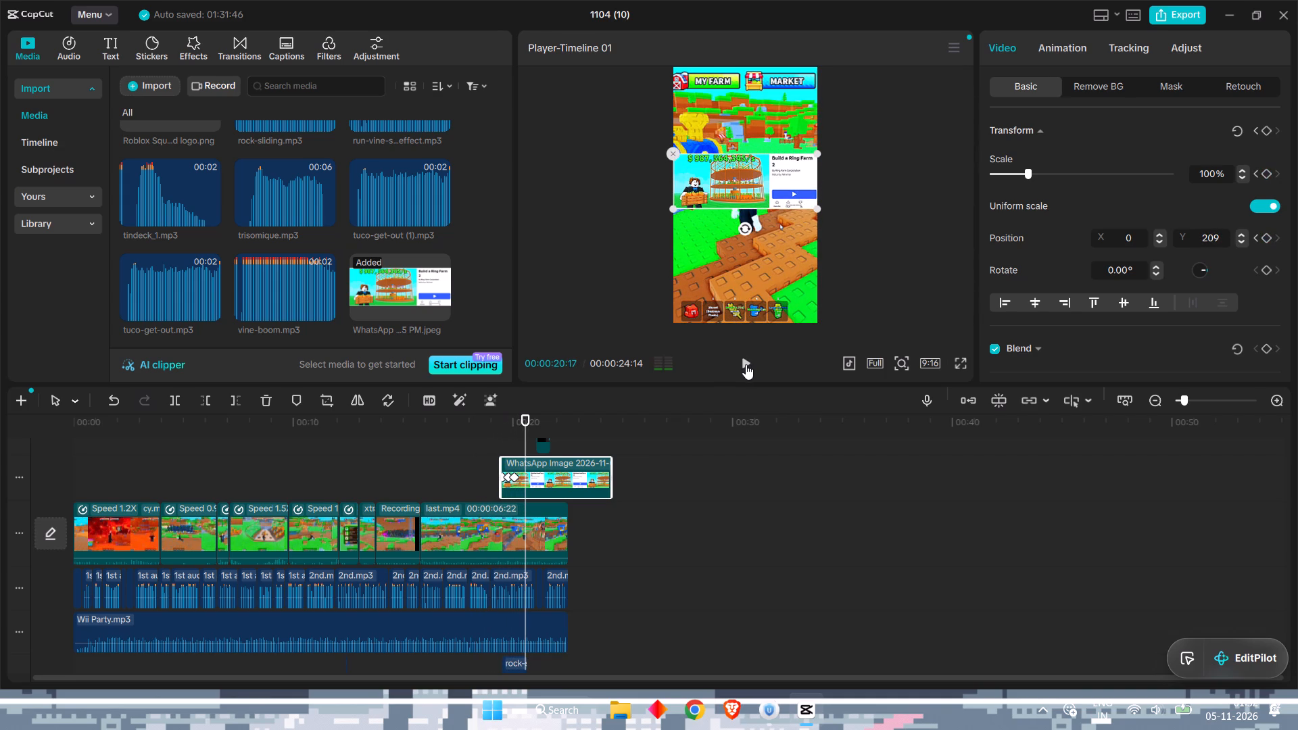
scroll(724, 370, "down", 1)
scroll(666, 458, "down", 1)
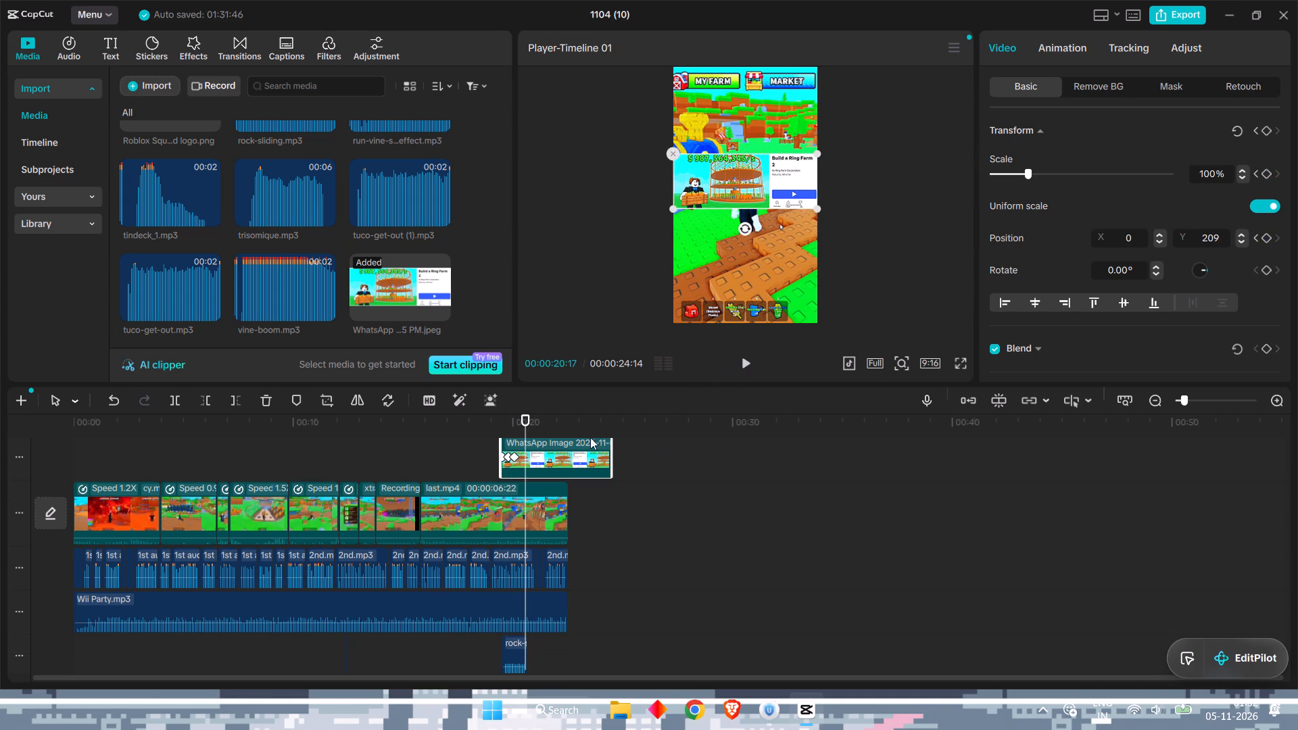
Play the short from 00:00:15:23 to check the image overlay's entrance against the rock-sliding sound.
left_click_drag(523, 413, 521, 412)
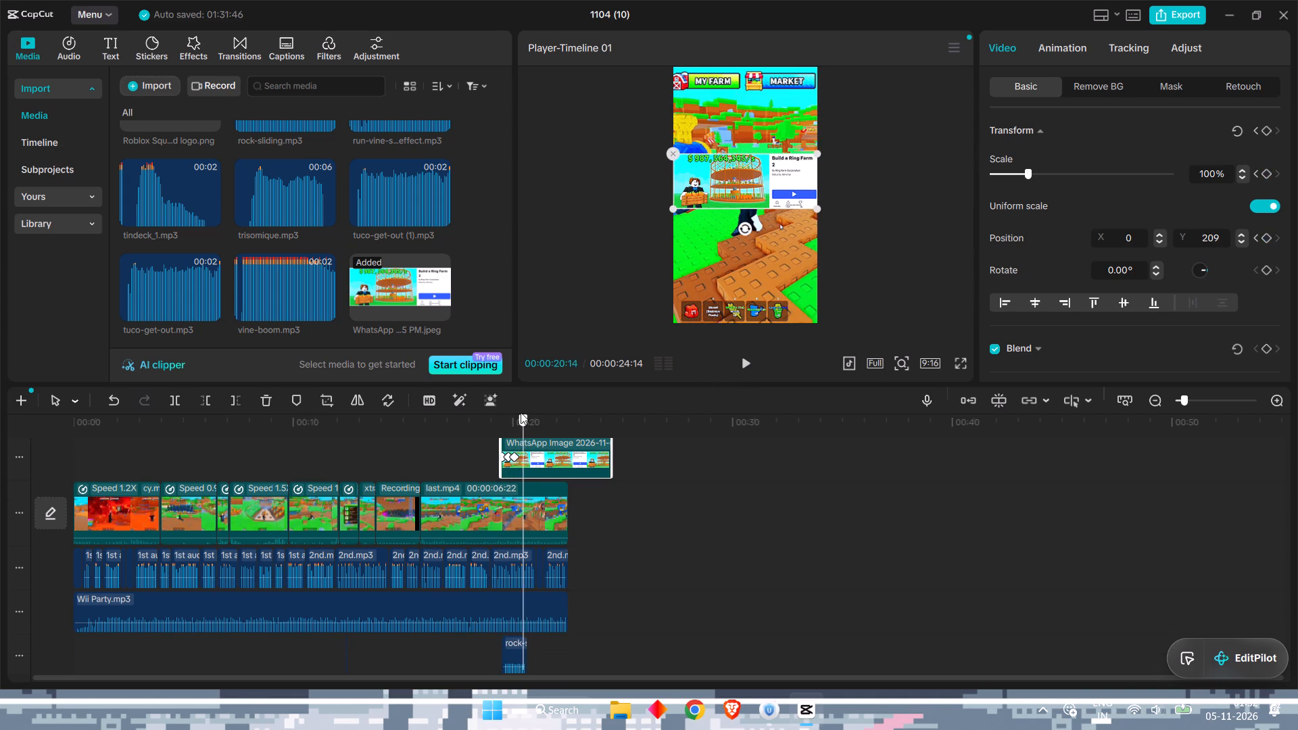
left_click_drag(521, 412, 500, 410)
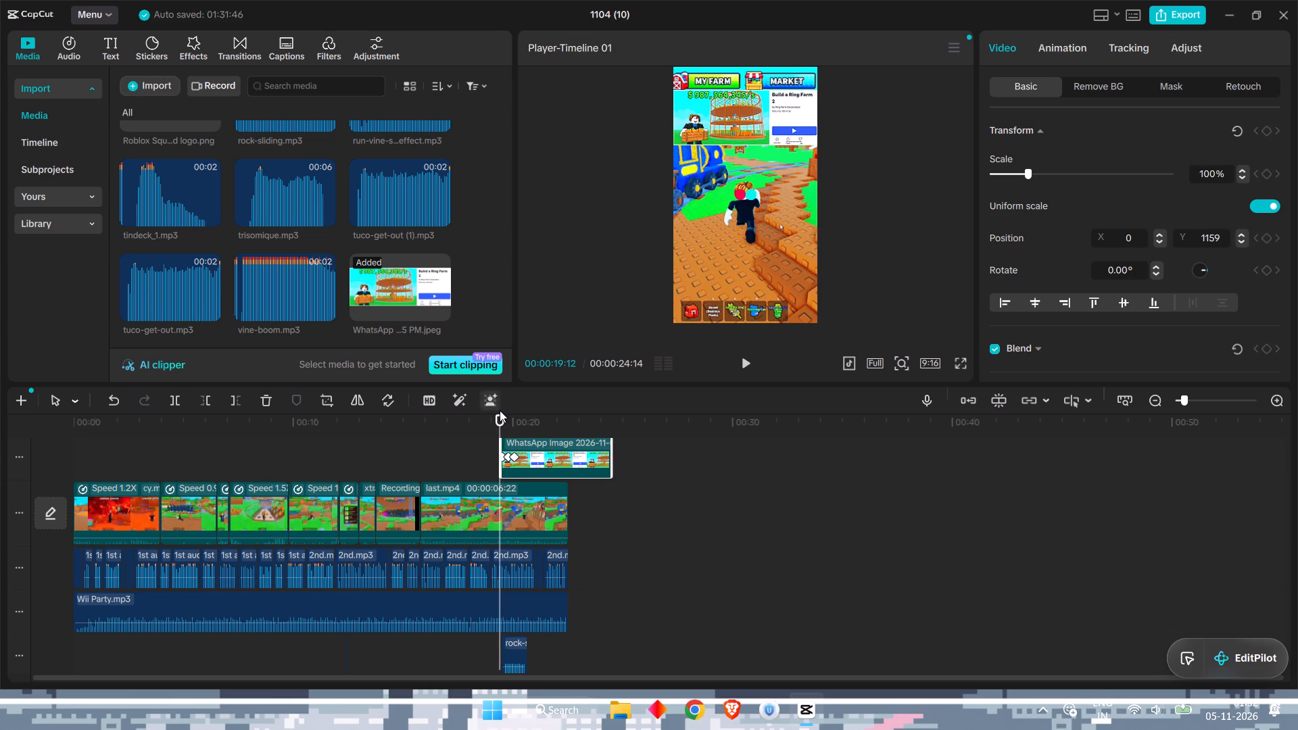
left_click(514, 641)
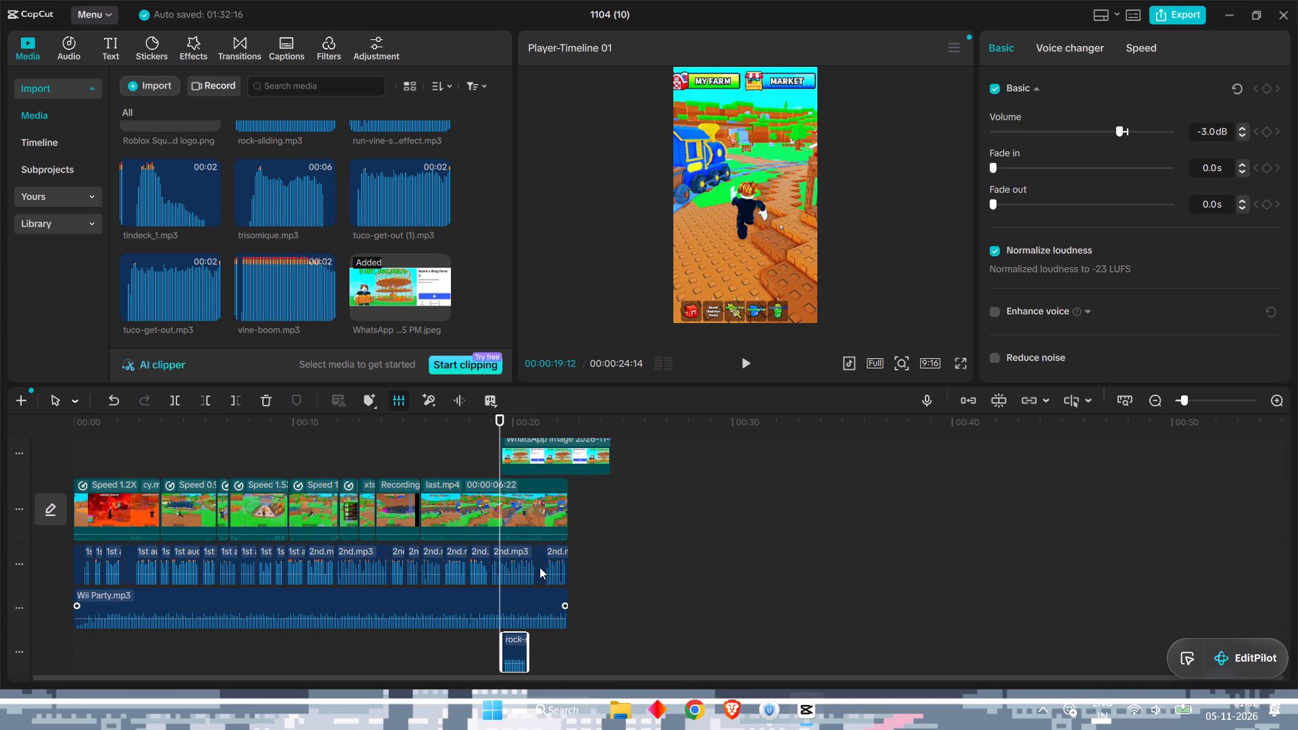
left_click_drag(496, 417, 420, 416)
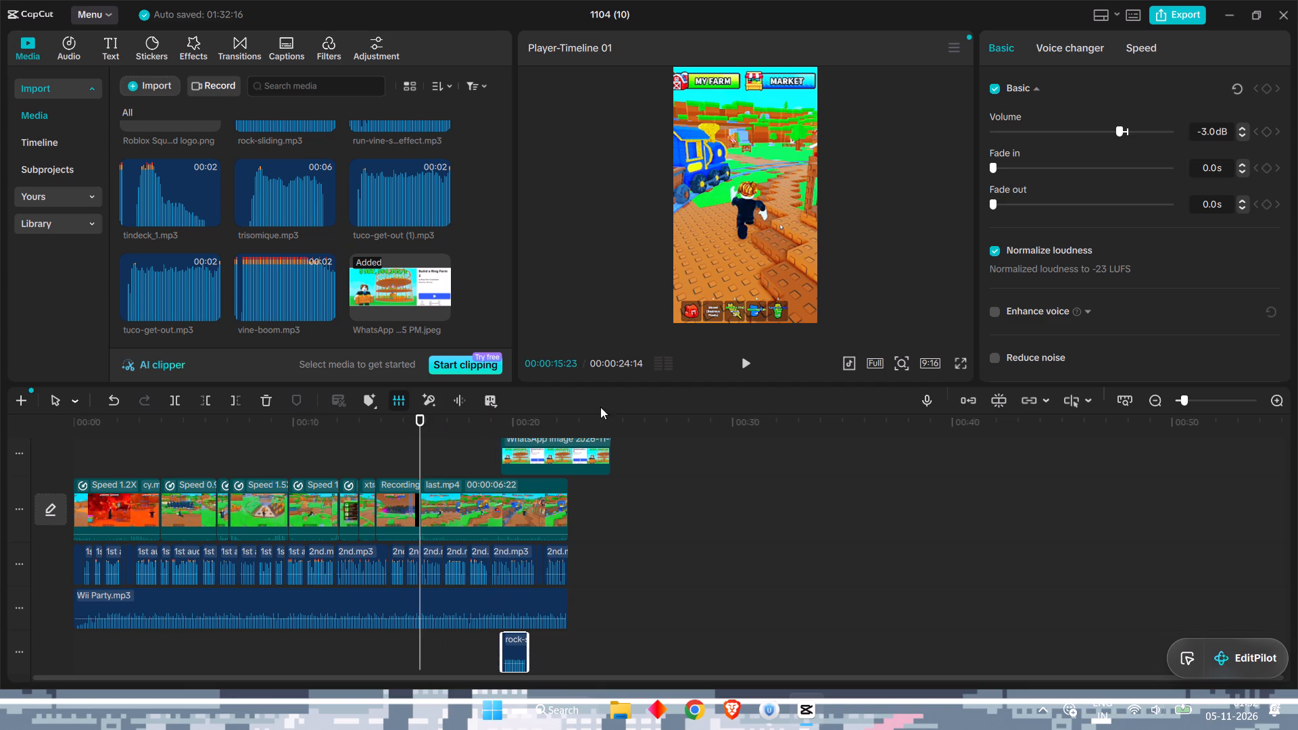
left_click(748, 361)
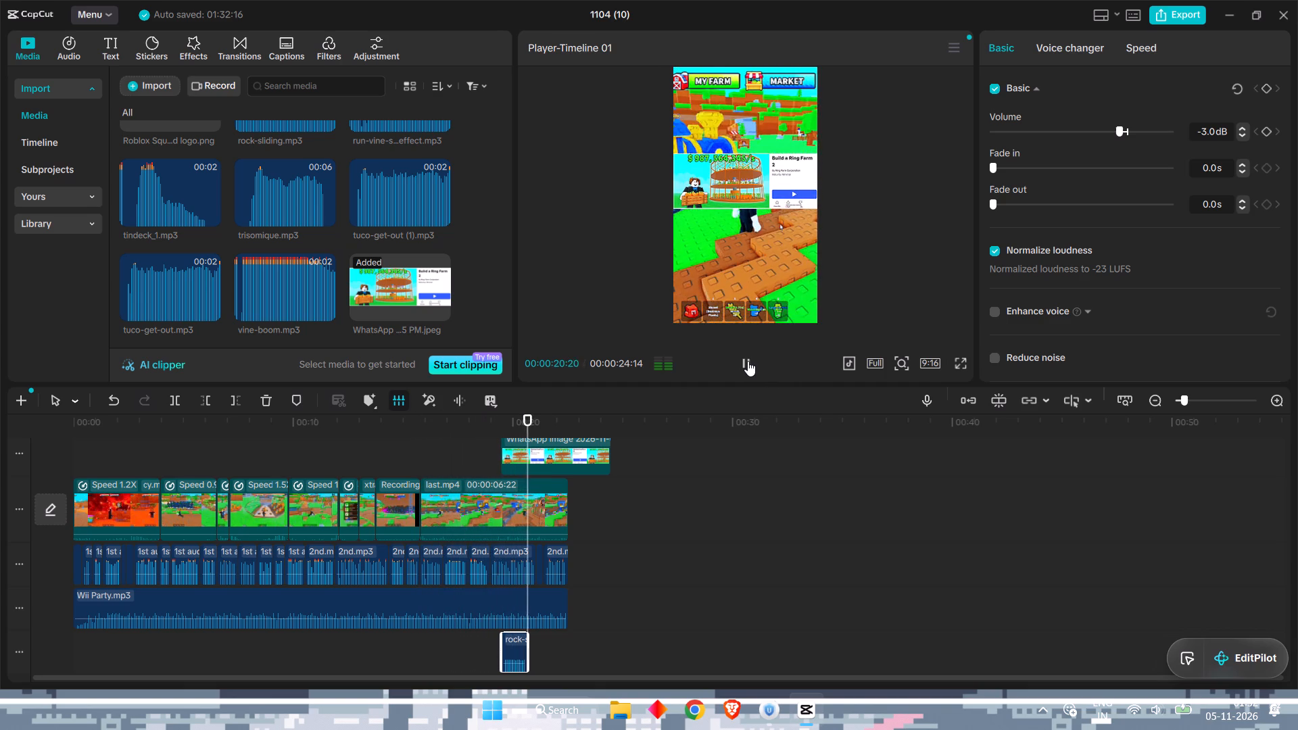
Stop playback, split the WhatsApp image overlay at 00:00:21:00, and delete the portion after the cut.
left_click(748, 361)
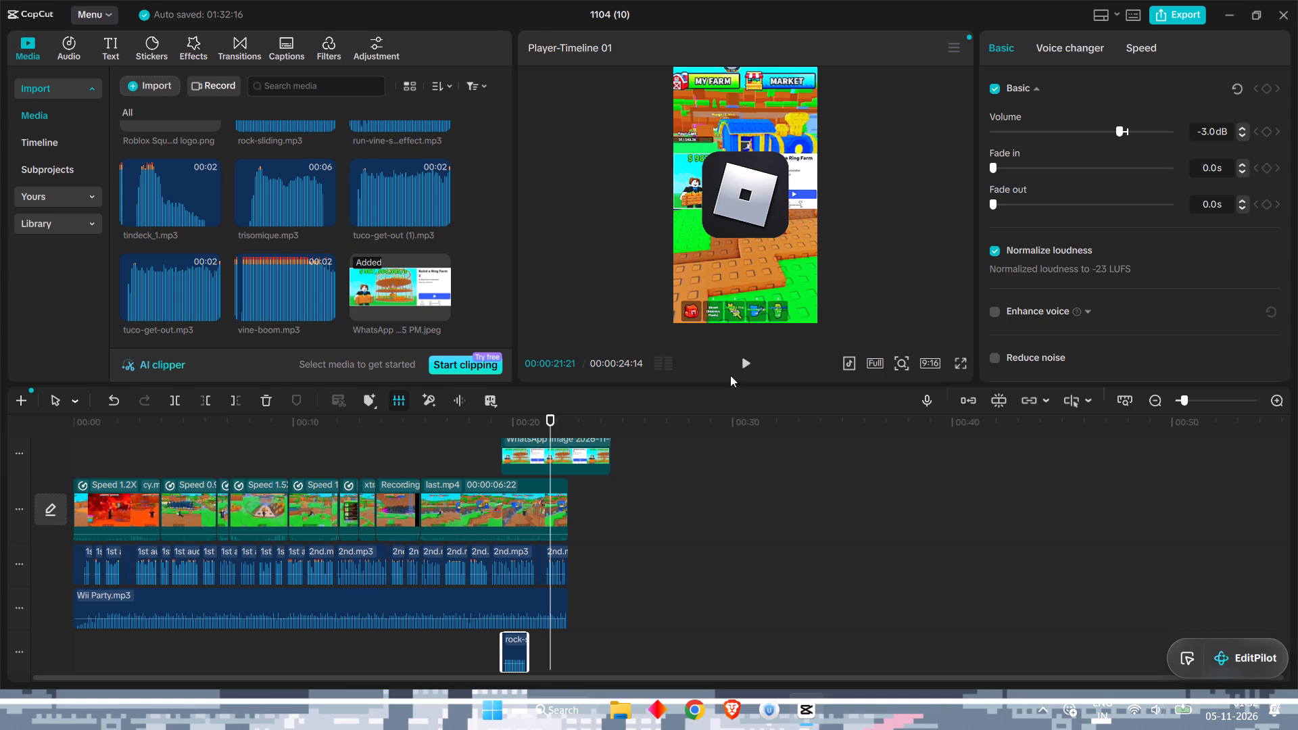
left_click(550, 417)
scroll(648, 559, "up", 1)
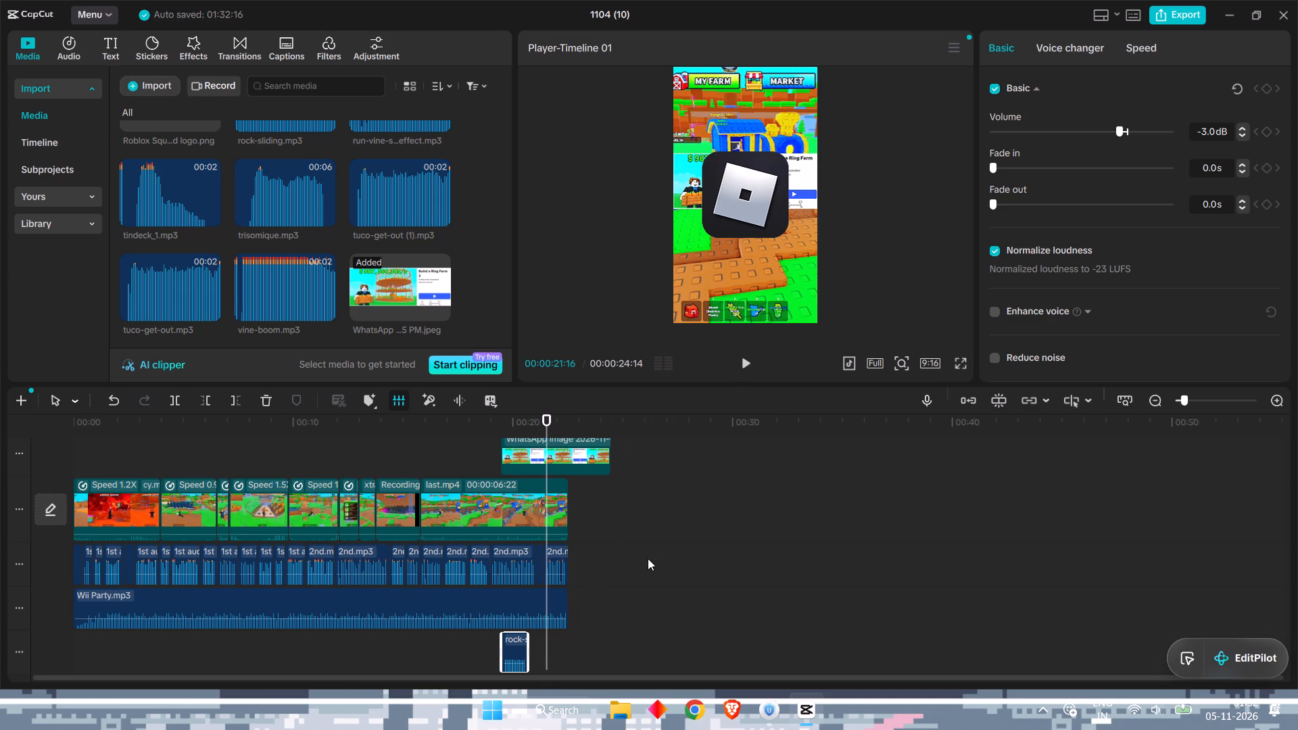
scroll(648, 558, "up", 1)
scroll(648, 558, "down", 1, "ctrl")
scroll(648, 558, "up", 1, "ctrl")
scroll(648, 549, "up", 1)
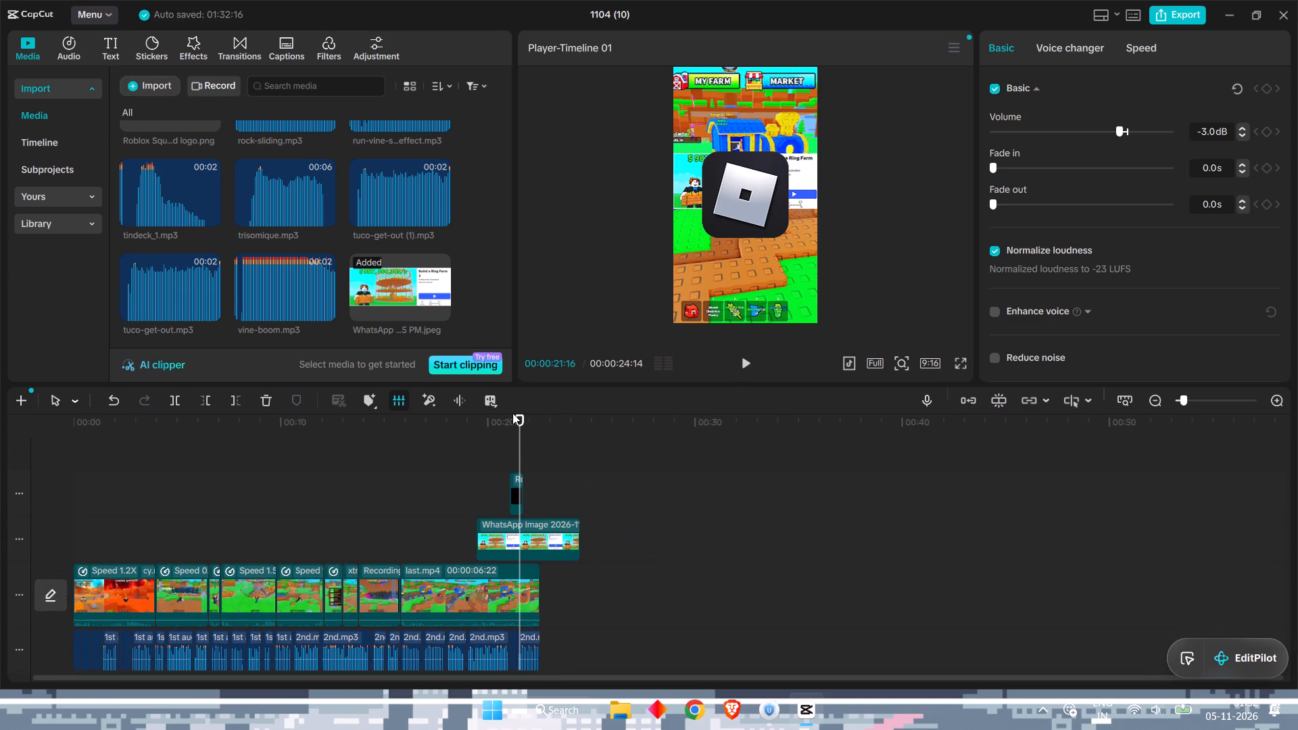
left_click_drag(522, 418, 508, 418)
left_click(516, 540)
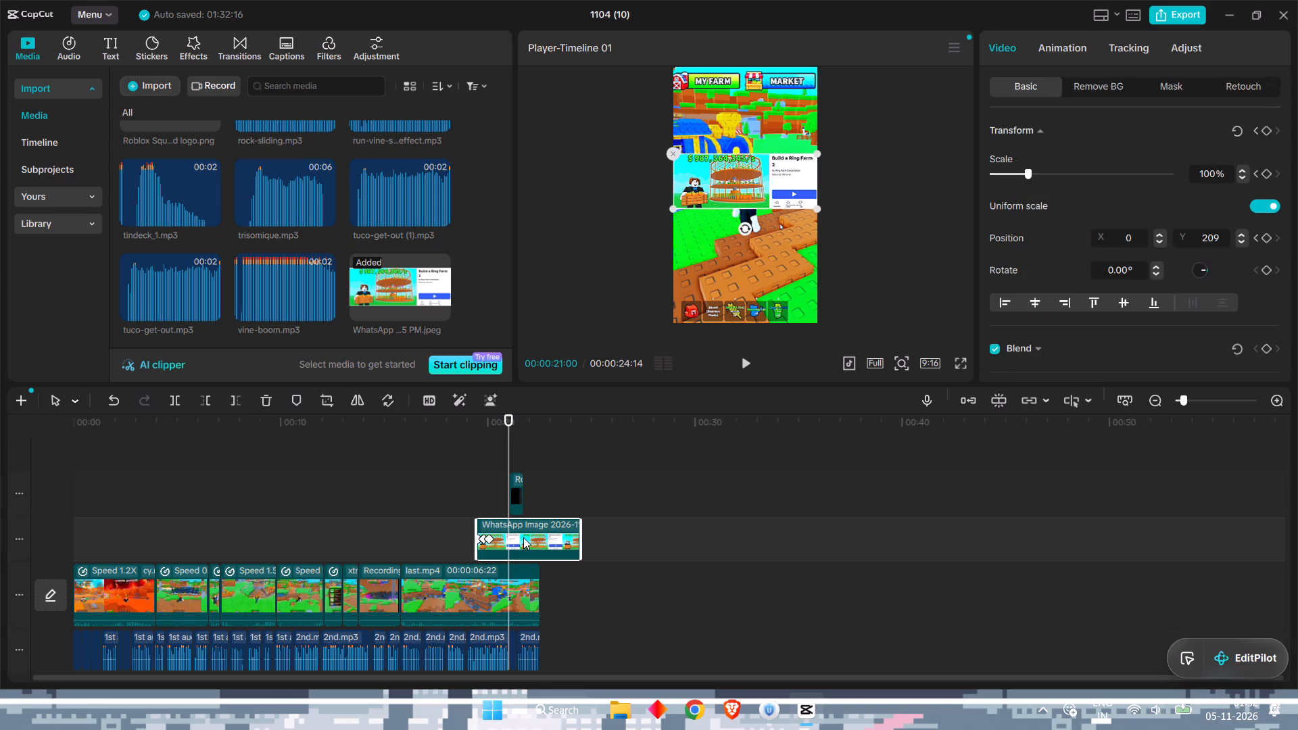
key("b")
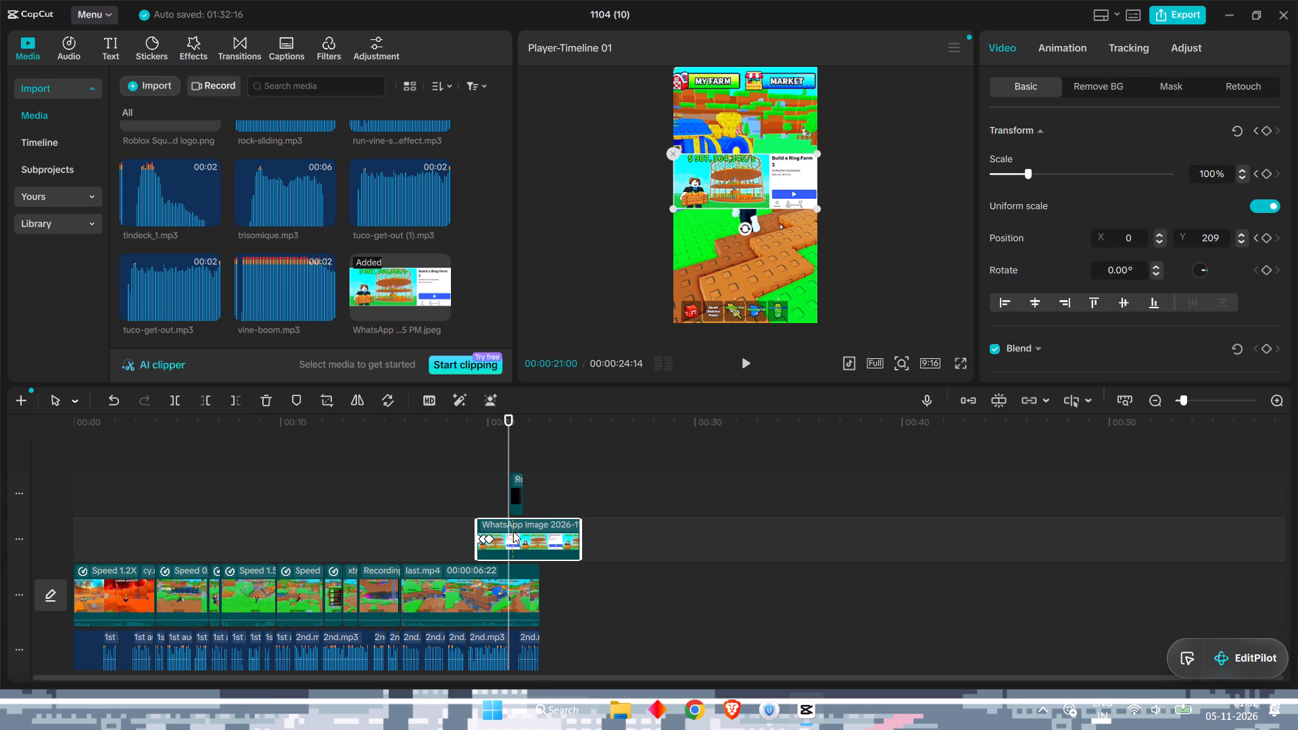
left_click(510, 530)
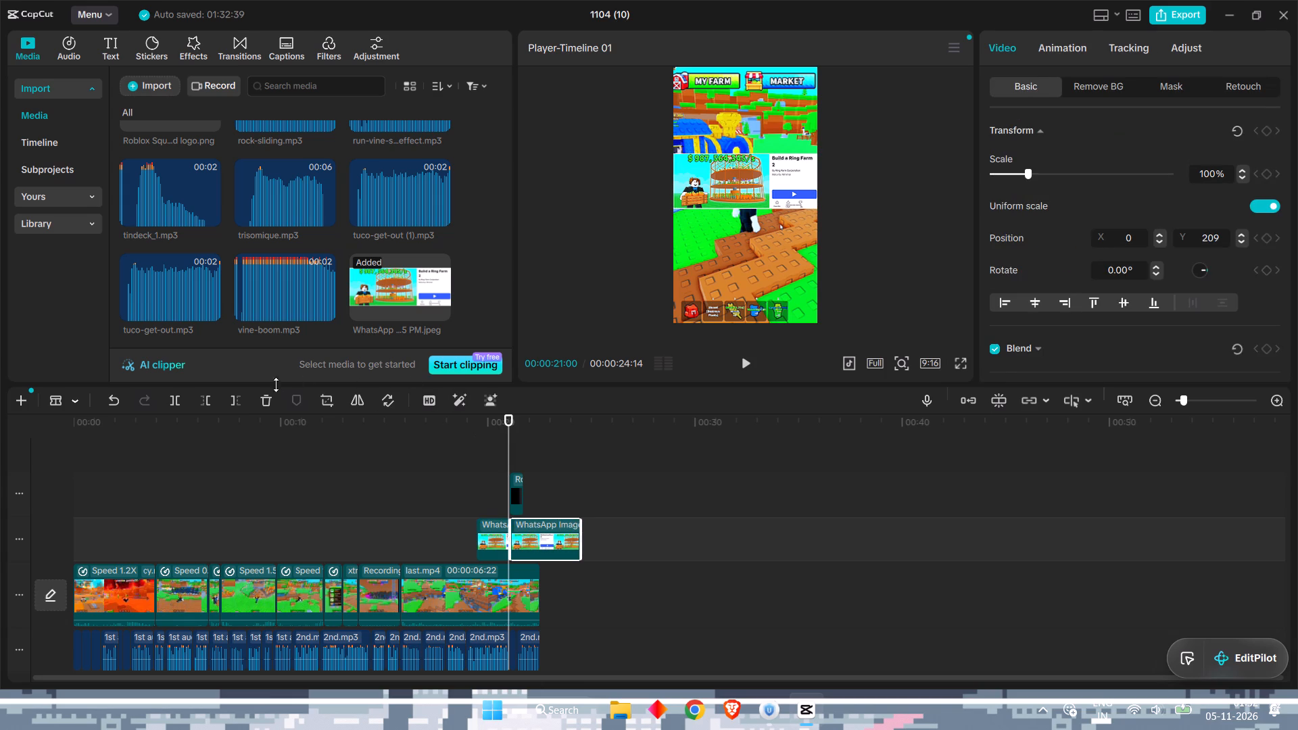
left_click(262, 397)
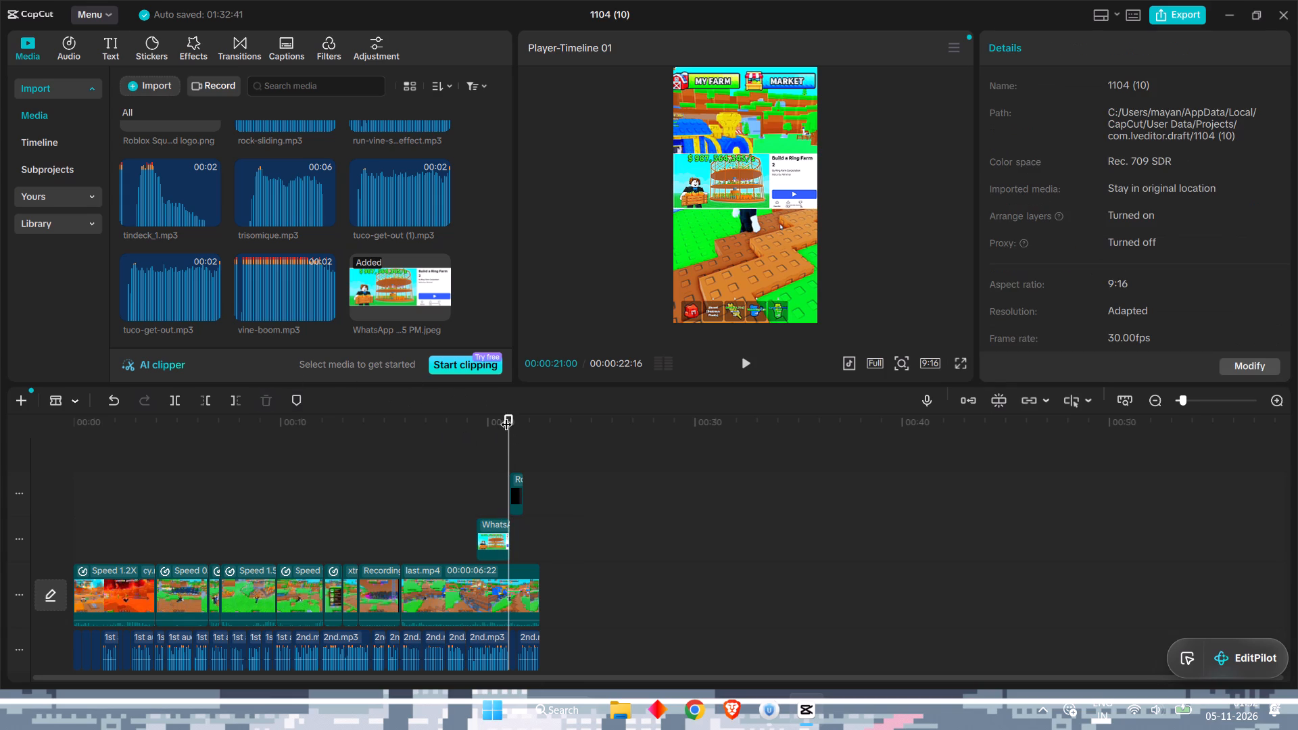
Play the short from 00:00:17:19 to 00:00:21:13 to check the trimmed image overlay against the Roblox logo's entrance.
left_click_drag(506, 416, 62, 466)
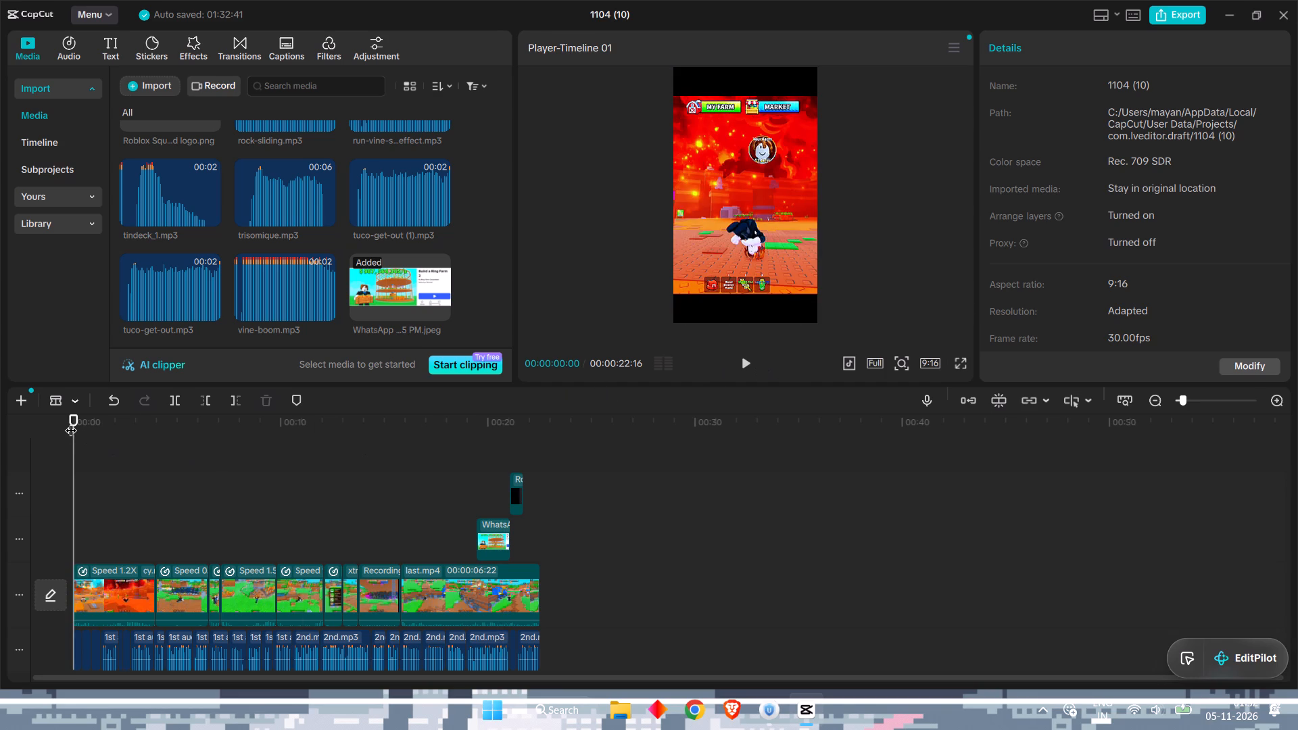
left_click_drag(70, 417, 439, 471)
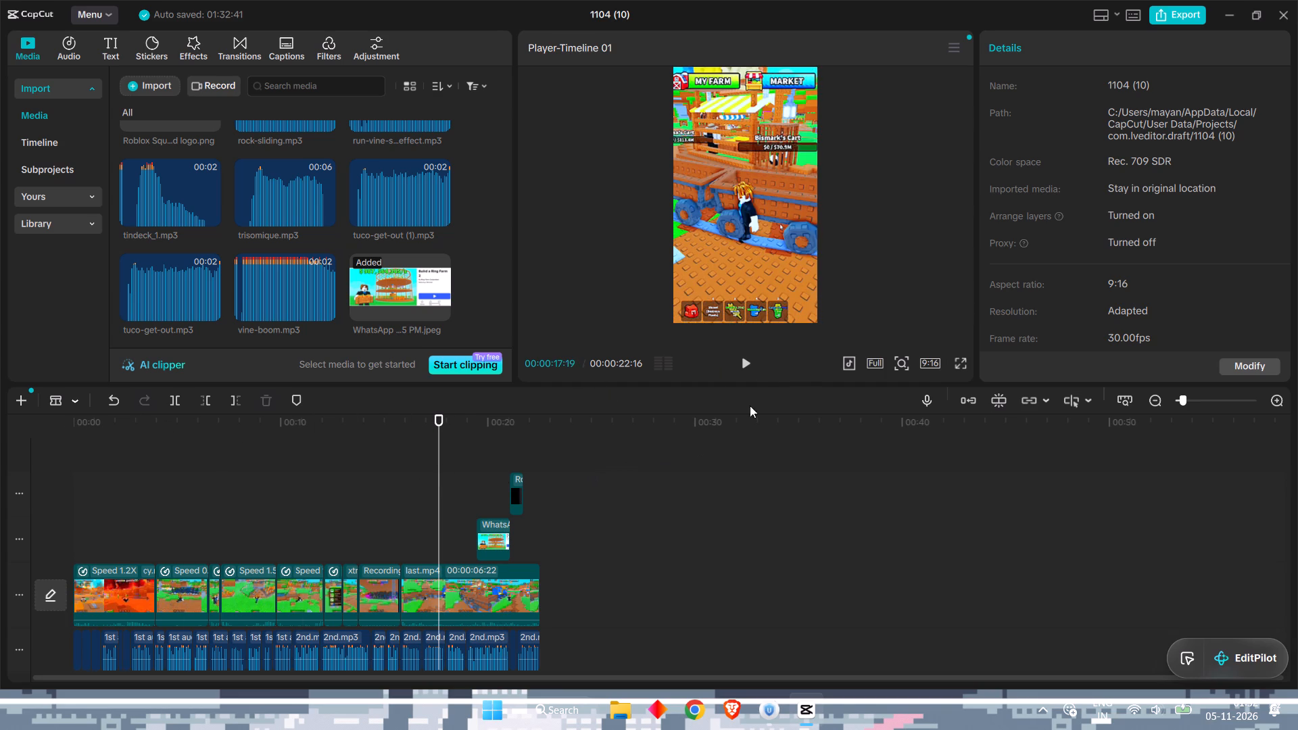
left_click(752, 365)
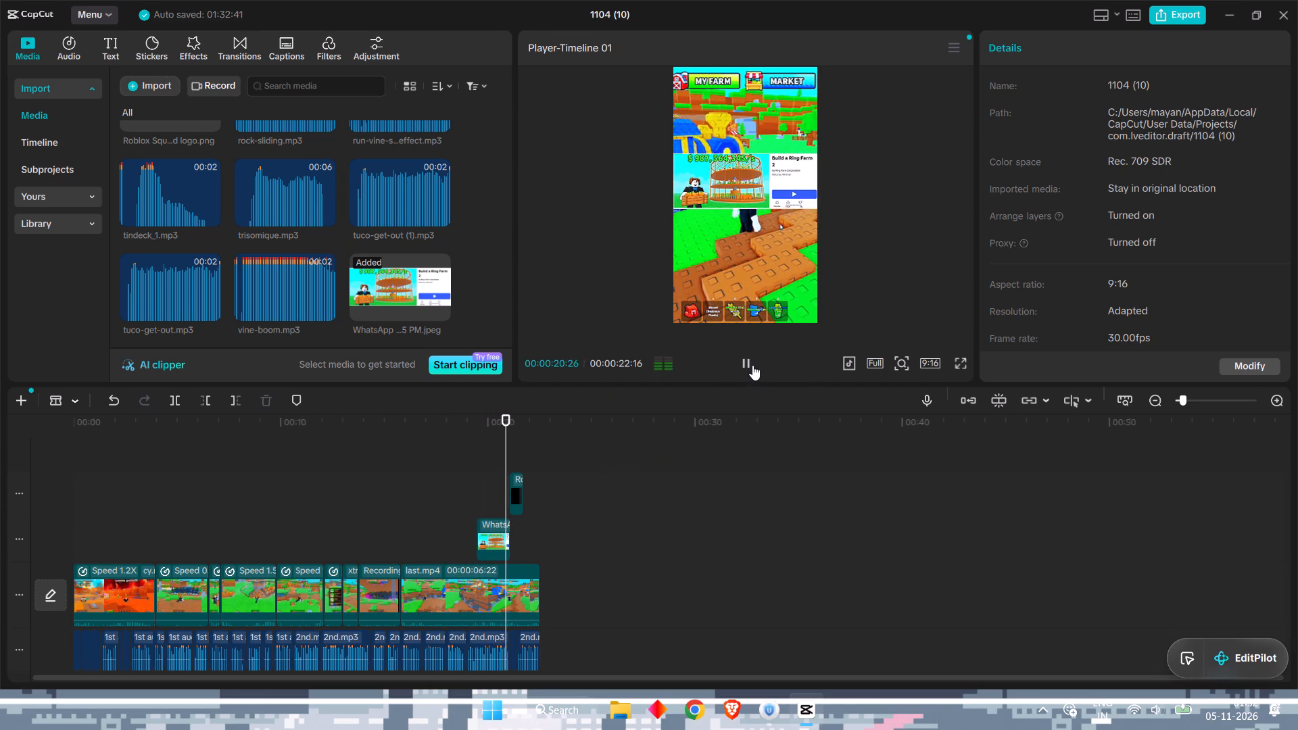
left_click(752, 365)
Position the playhead at 00:00:19:14, at the start of the WhatsApp image overlay, for lining up the rock-sliding sound.
scroll(665, 445, "down", 2)
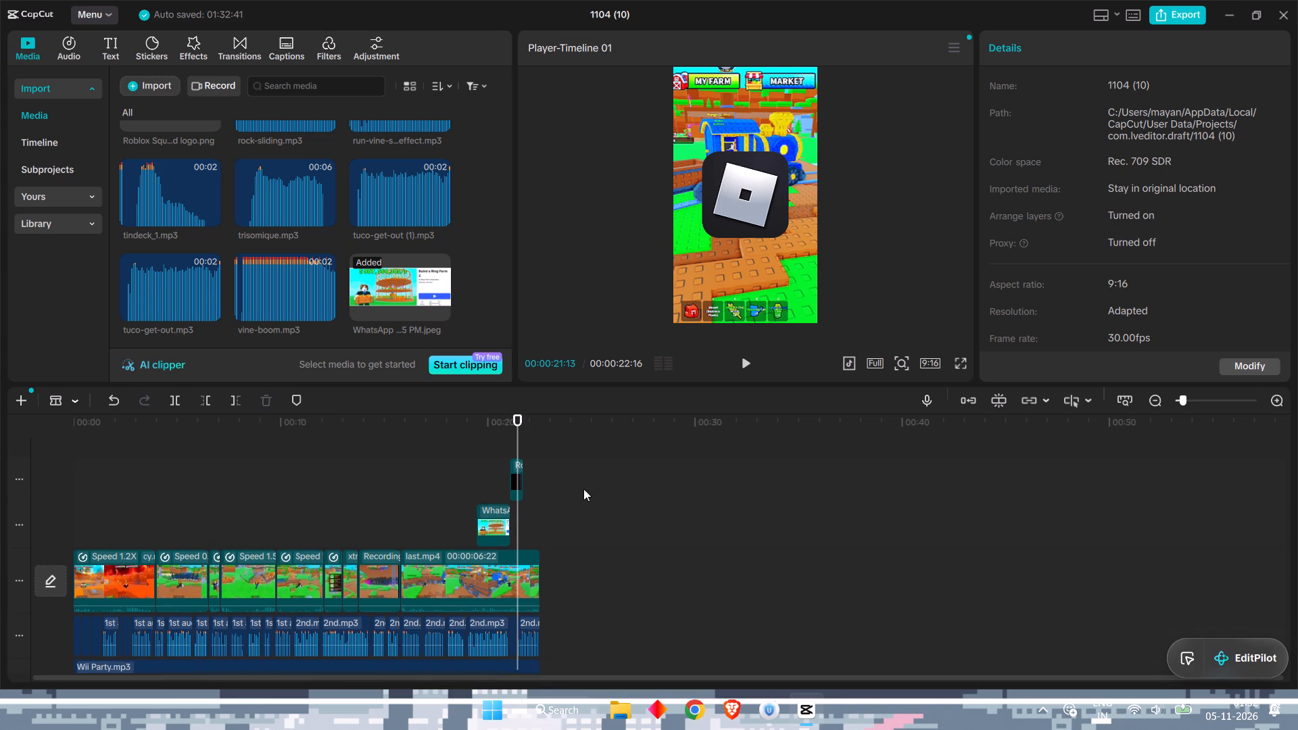
scroll(583, 489, "down", 5)
scroll(508, 611, "up", 2)
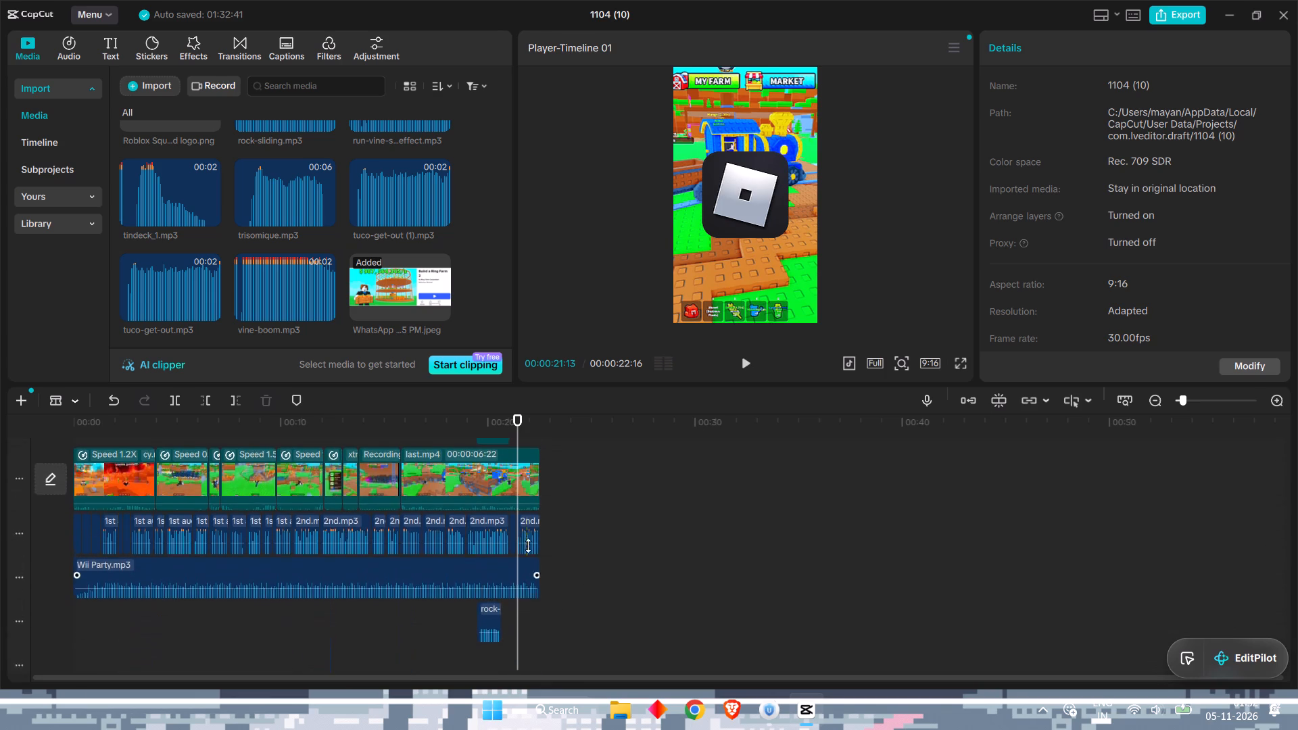
scroll(528, 545, "up", 2)
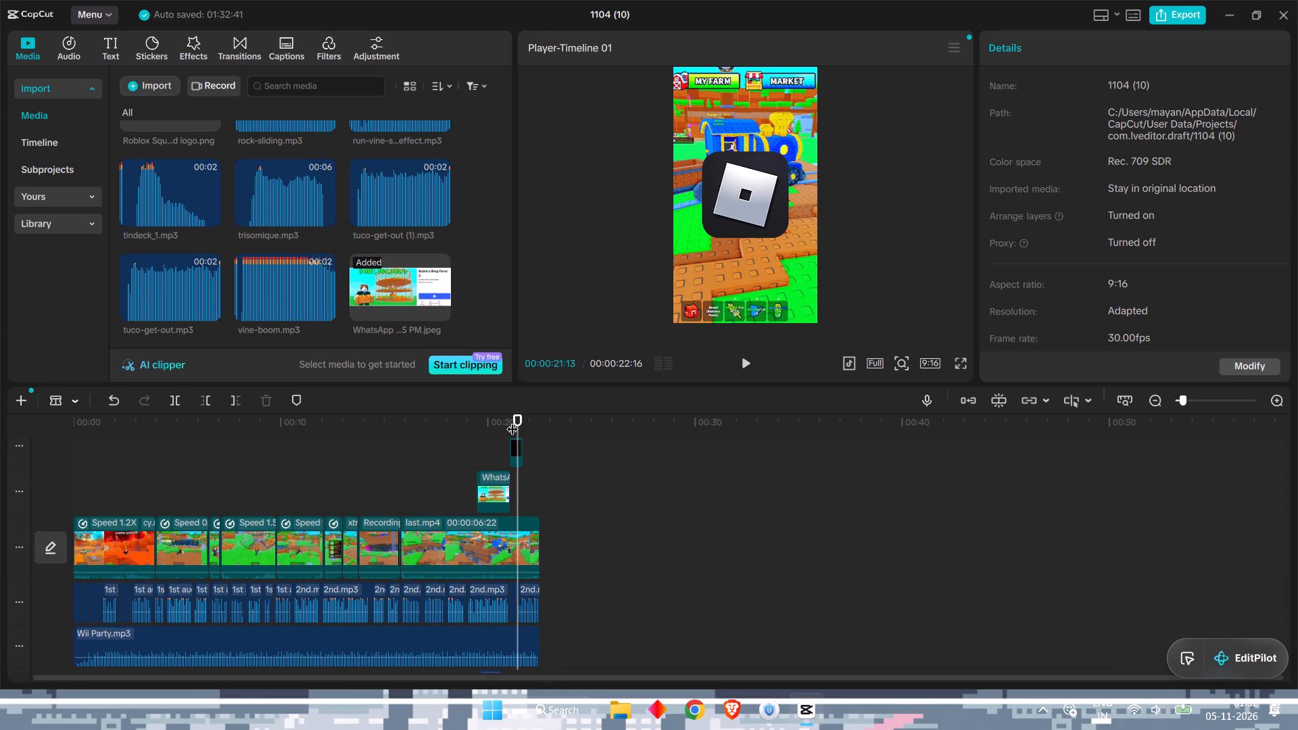
left_click_drag(518, 416, 477, 421)
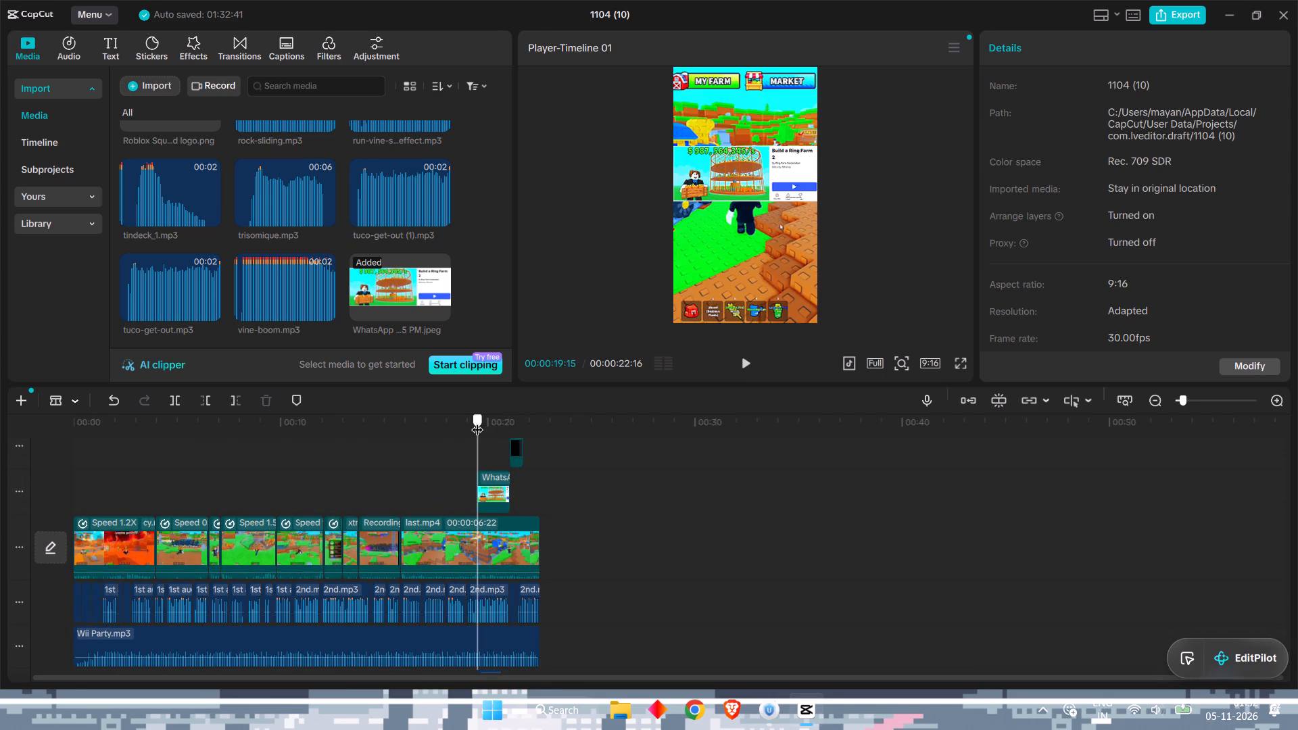
left_click_drag(477, 421, 477, 421)
scroll(491, 488, "down", 1)
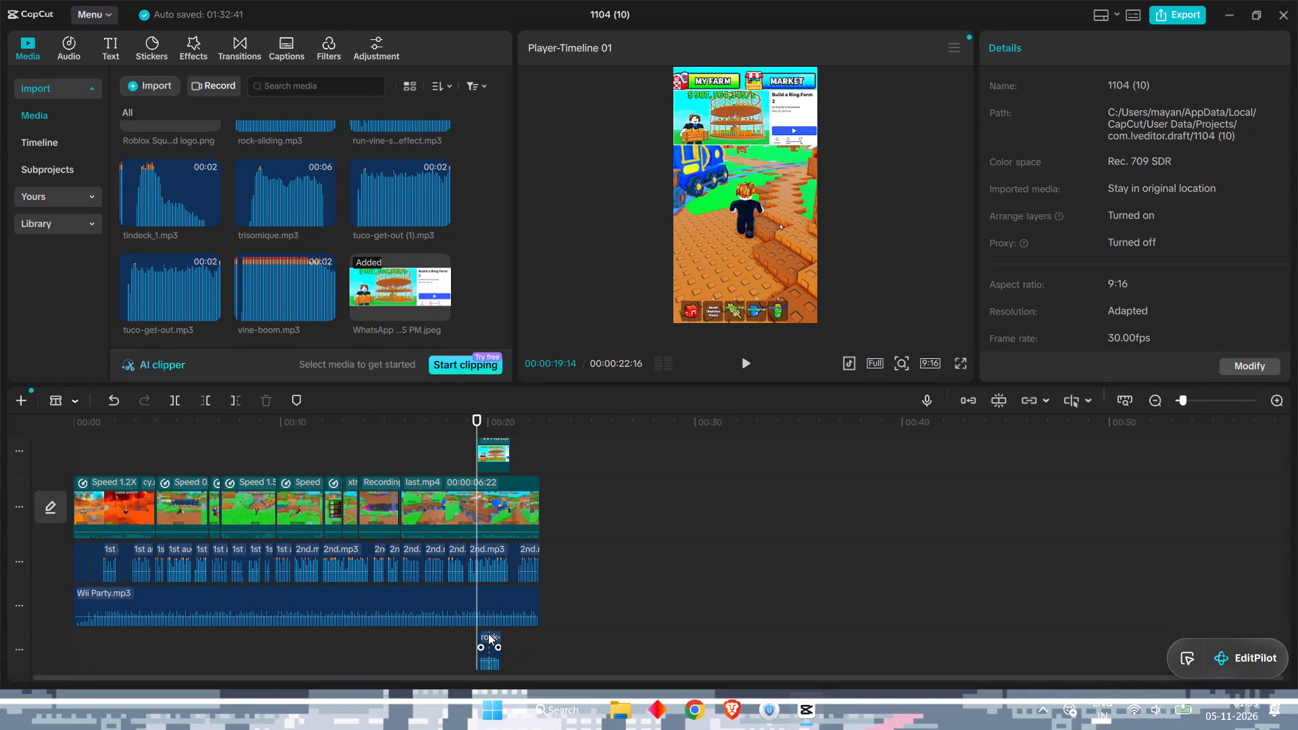
Delete the rock-sliding sound clip beneath the image overlay, undoing the trial split made in it.
left_click(487, 635)
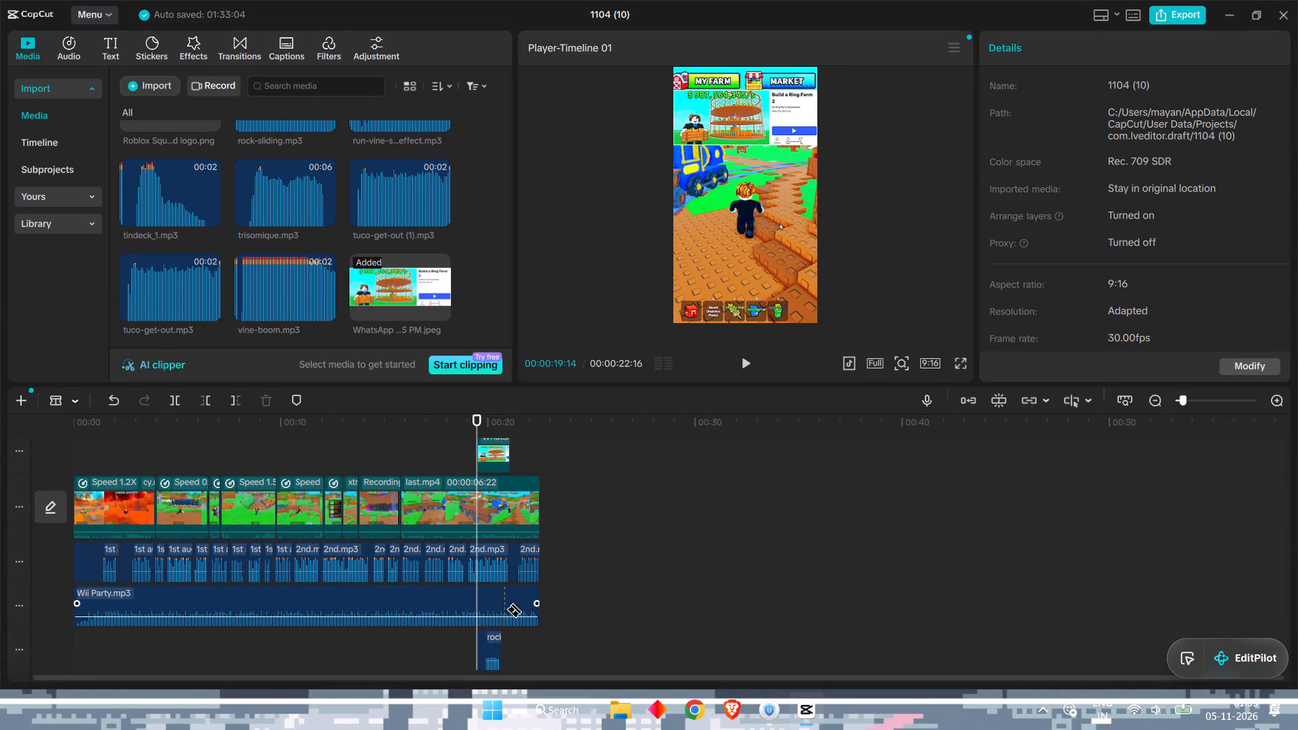
key("ctrl+z")
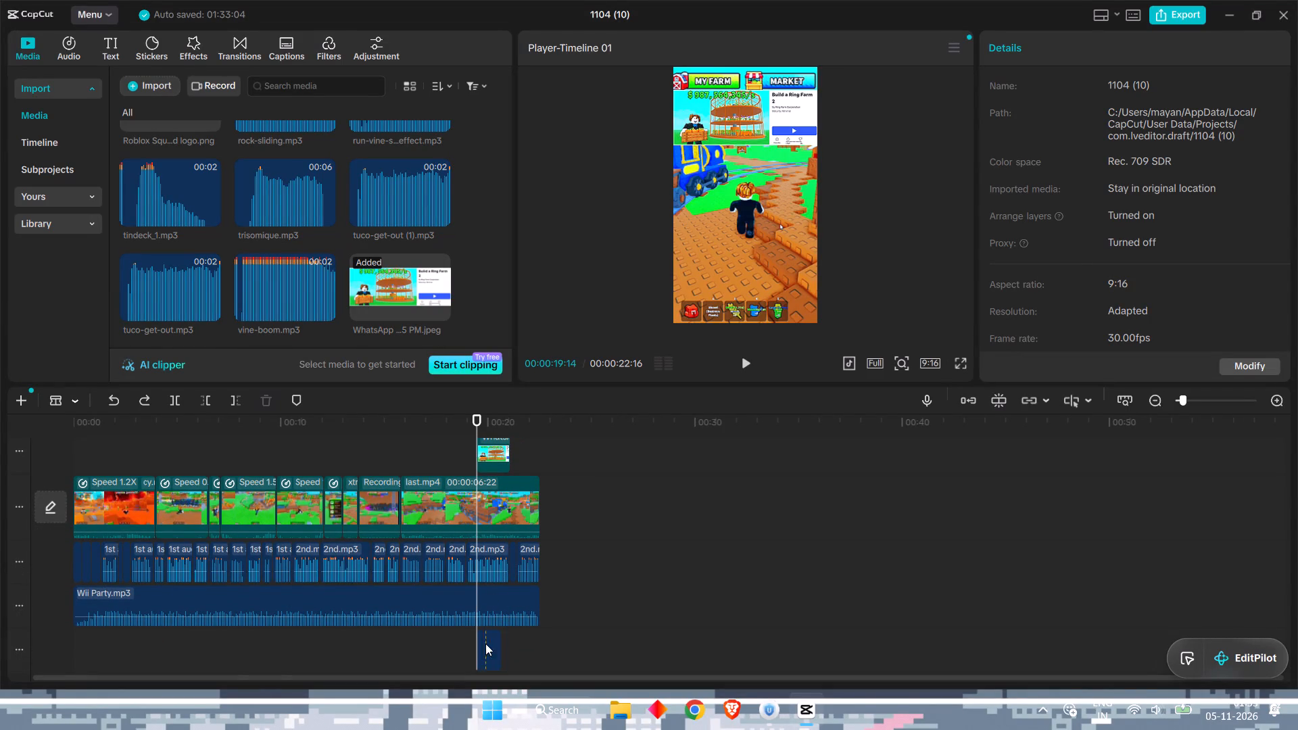
right_click(488, 639)
left_click(544, 371)
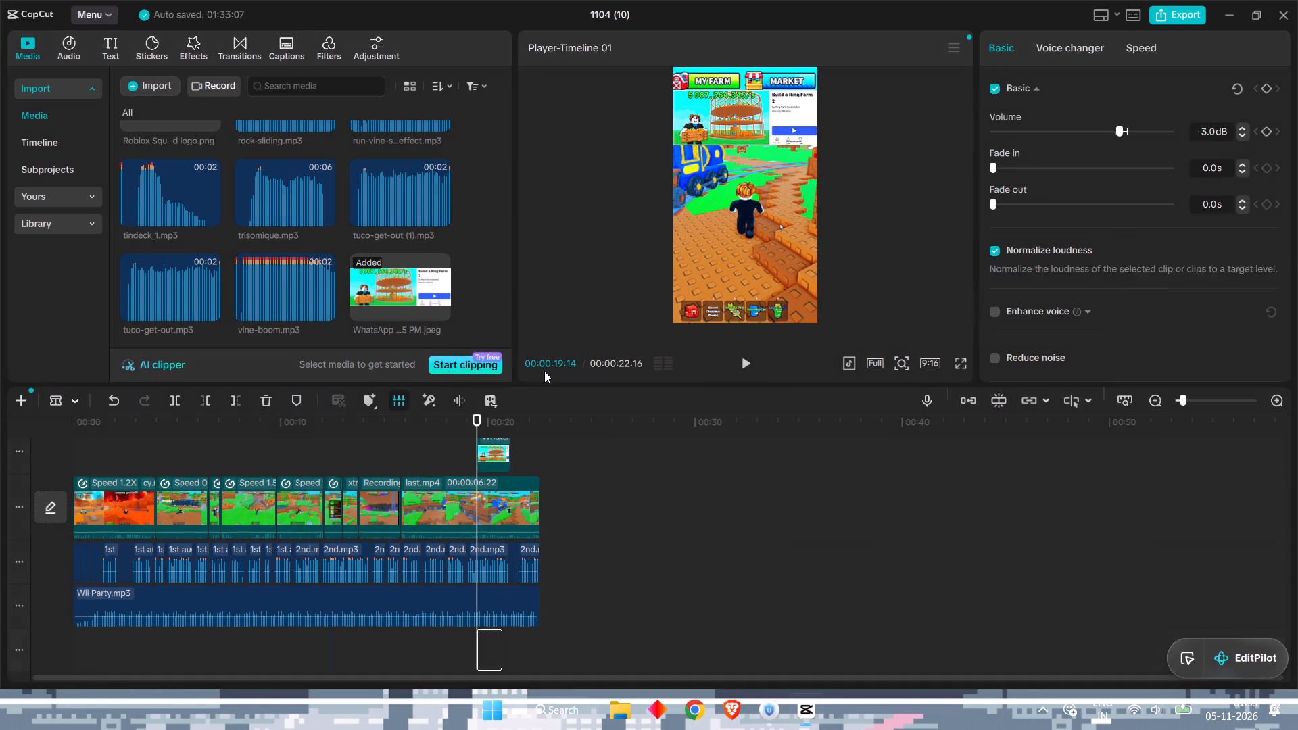
Search the imported media for "rock".
scroll(281, 264, "up", 4)
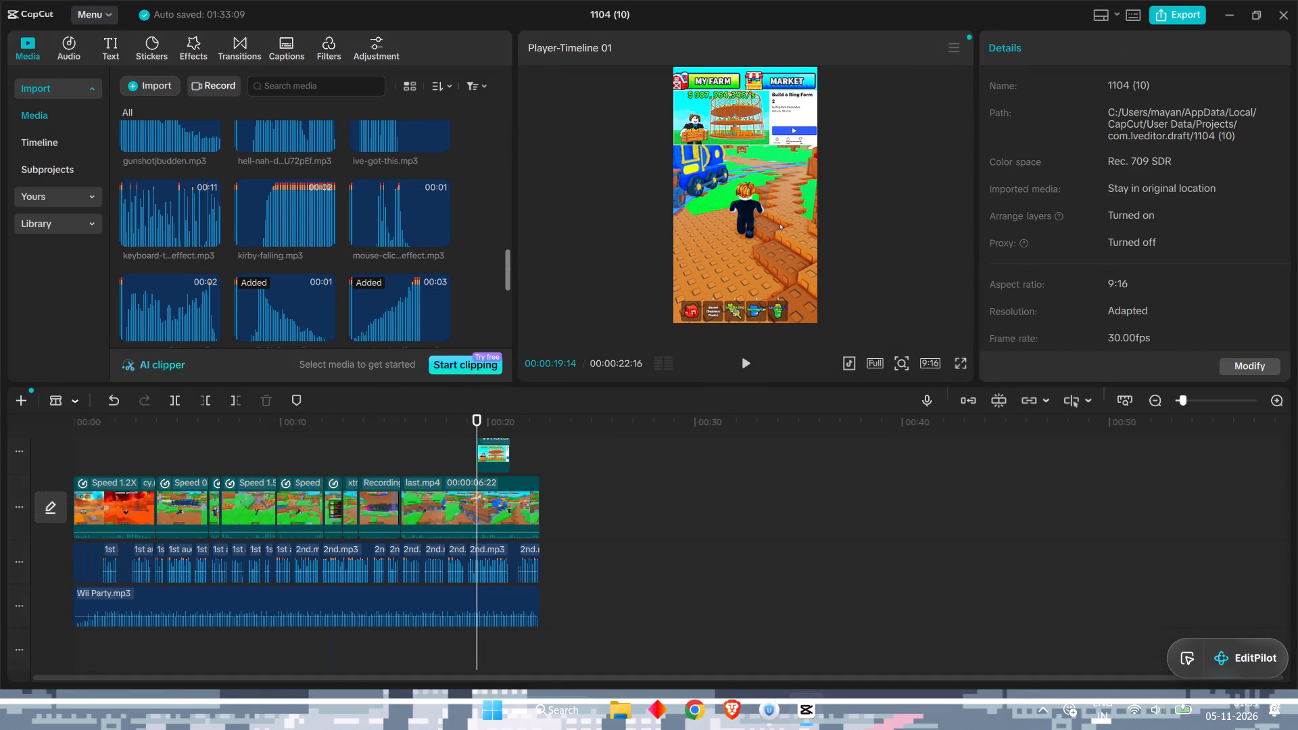
left_click(290, 82)
type("rock")
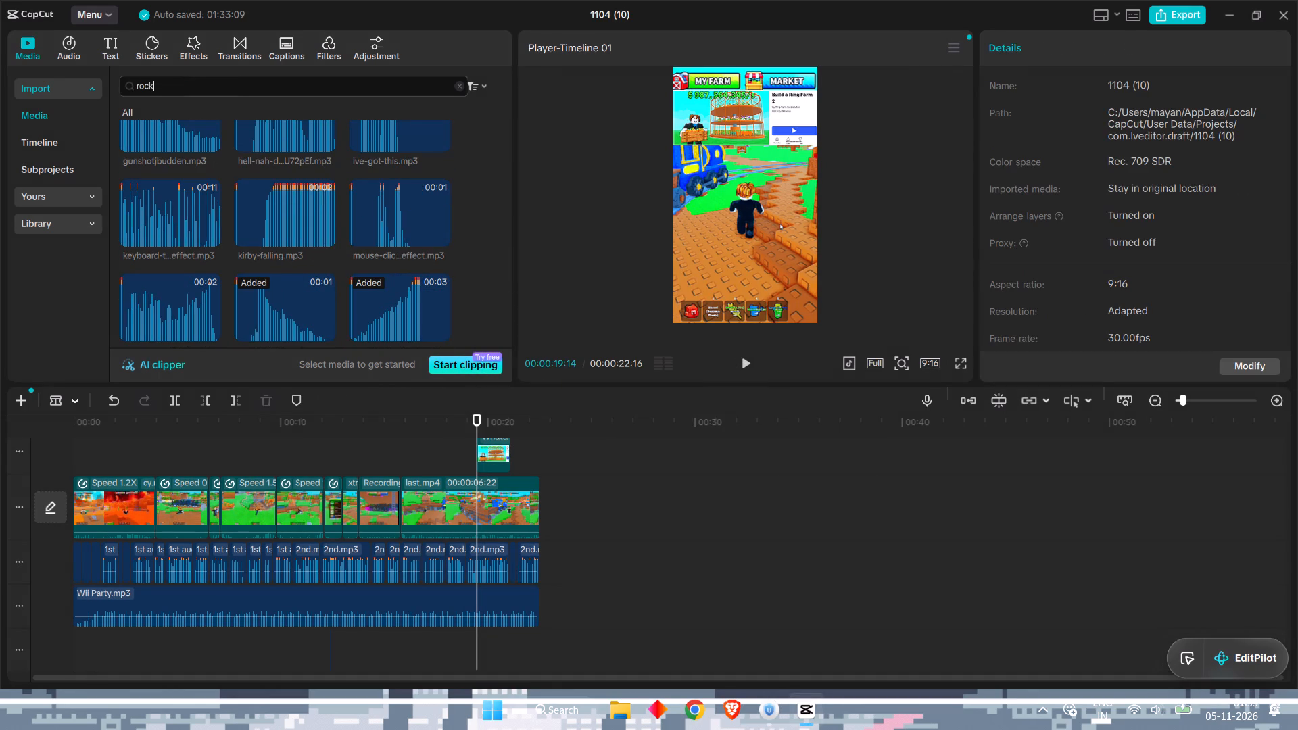
key("Return")
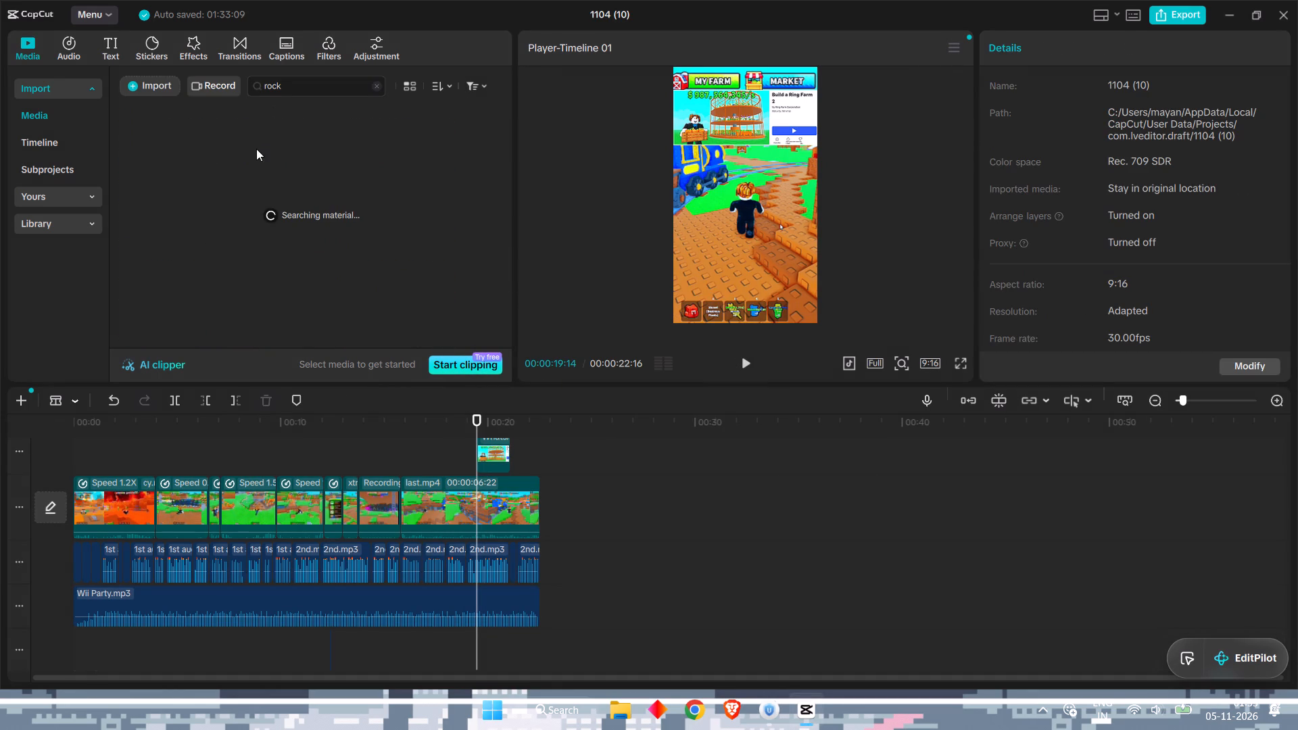
Play the short from 00:00:19:14 through to its end.
left_click(744, 364)
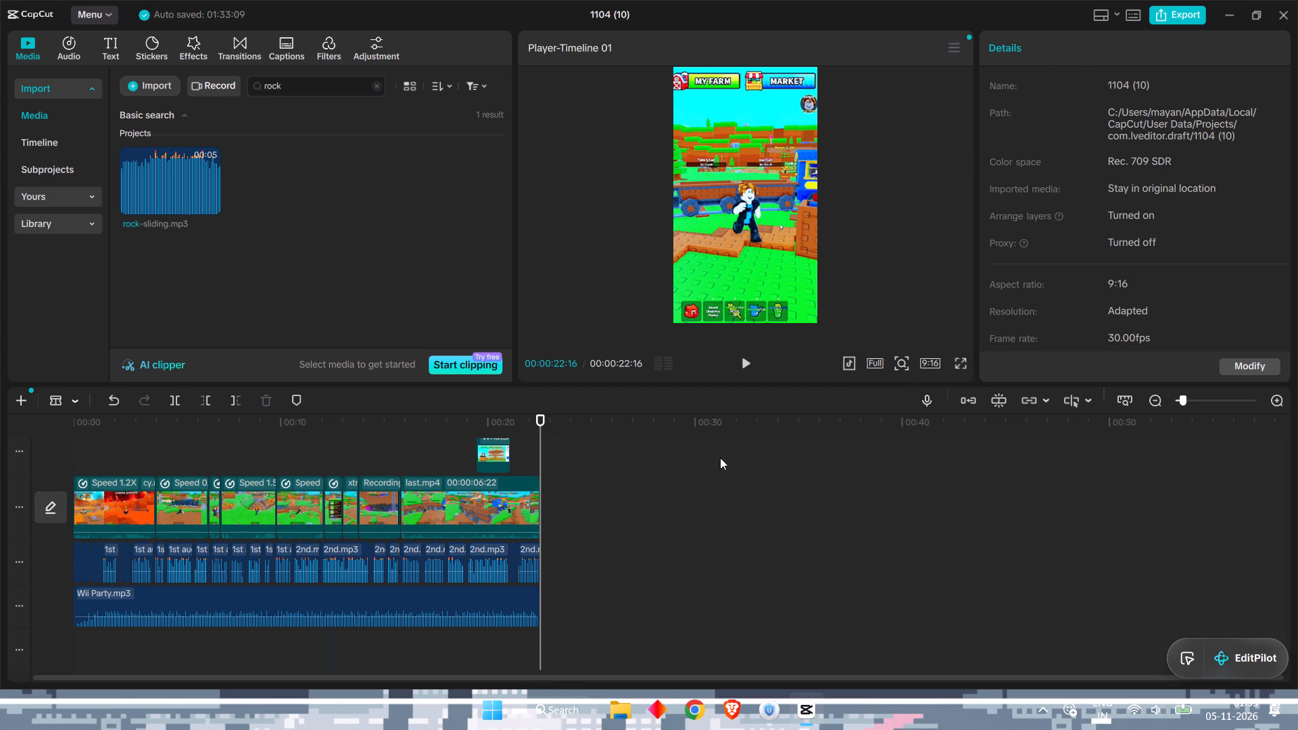
For all clips on the main video track, try to normalize the loudness and raise the volume to 0.1 dB.
left_click_drag(640, 490, 0, 487)
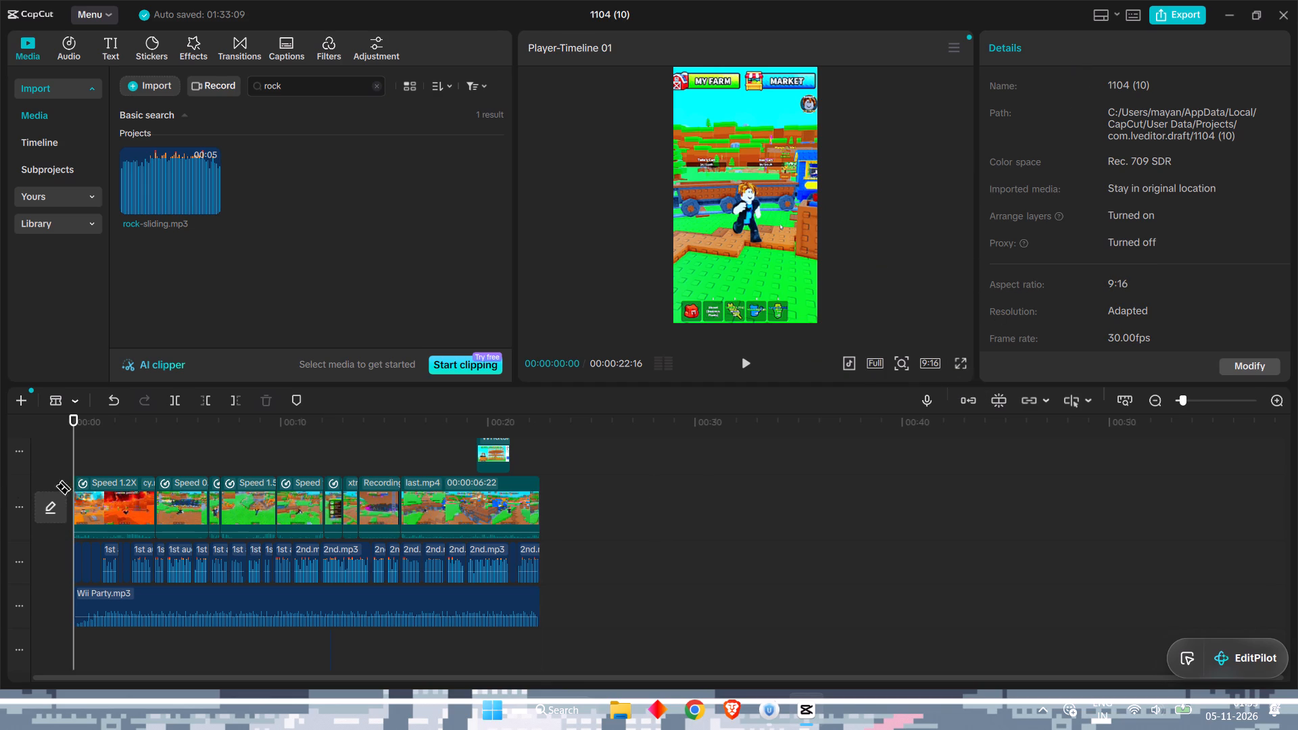
key("a")
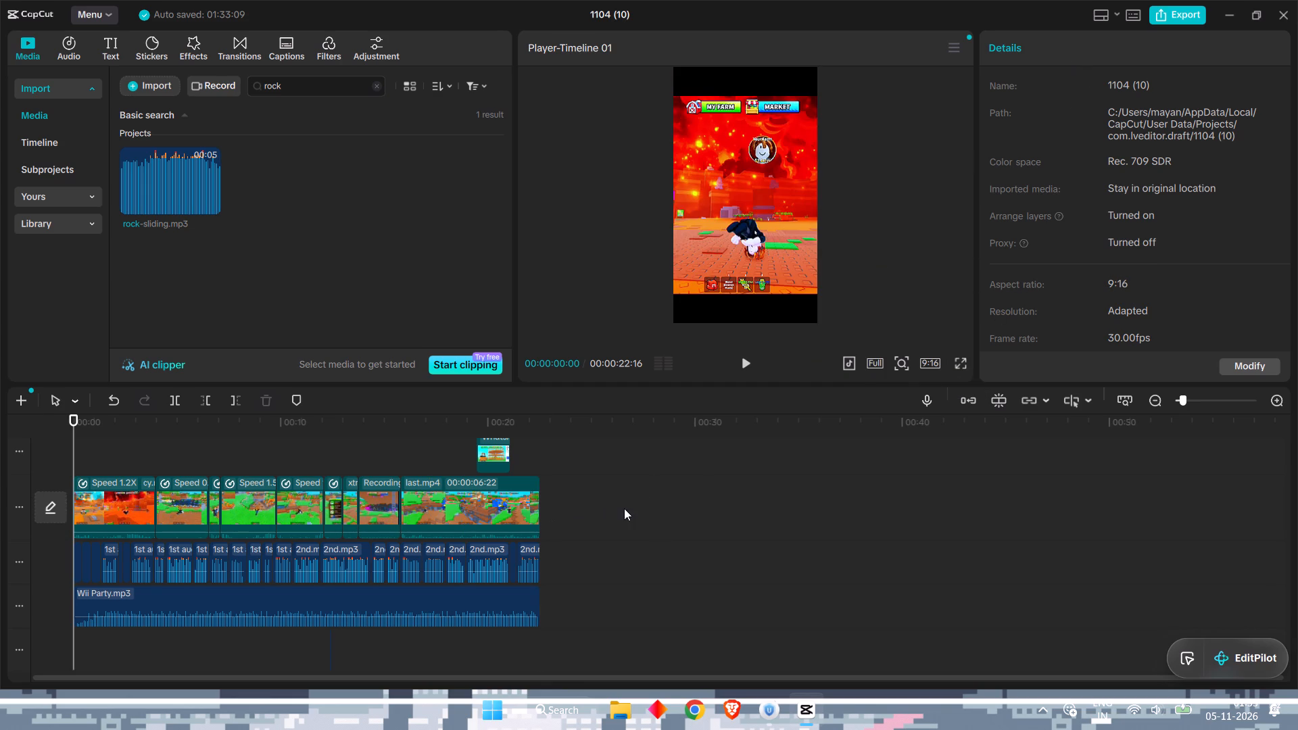
left_click_drag(623, 508, 0, 488)
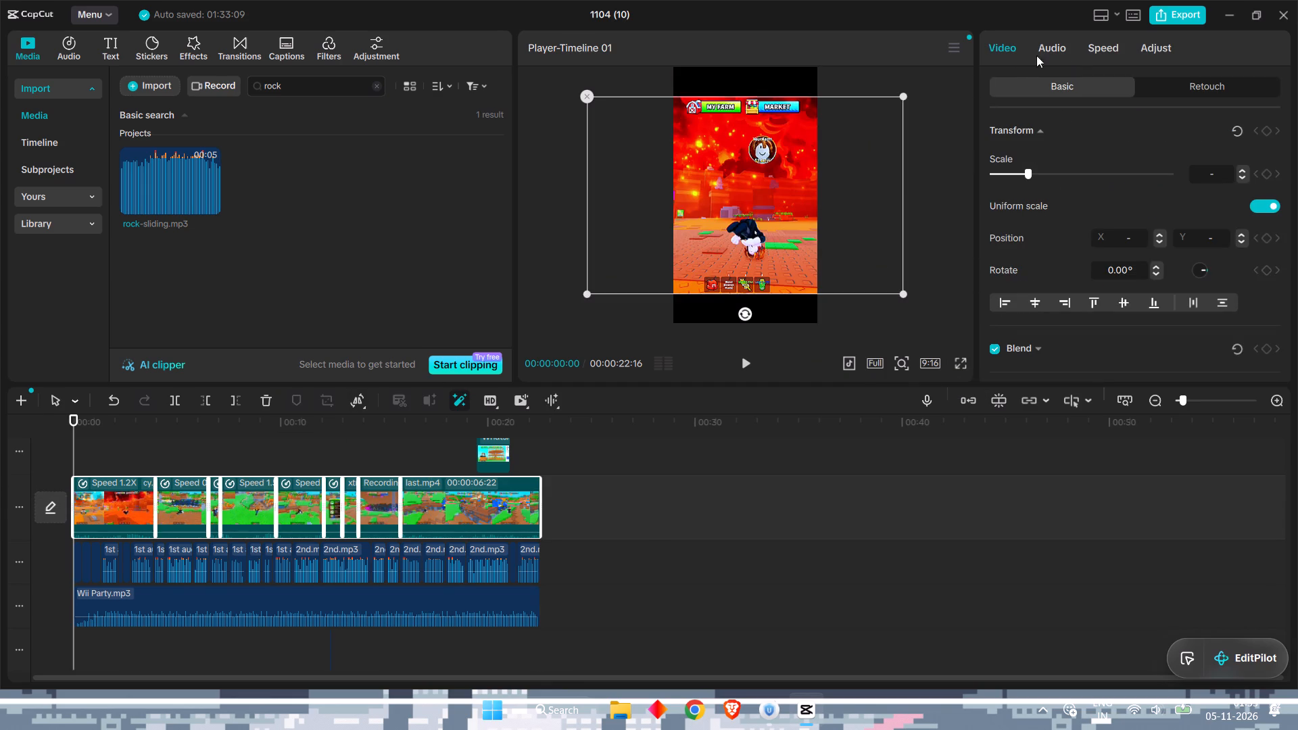
left_click(1044, 51)
scroll(1042, 215, "down", 1)
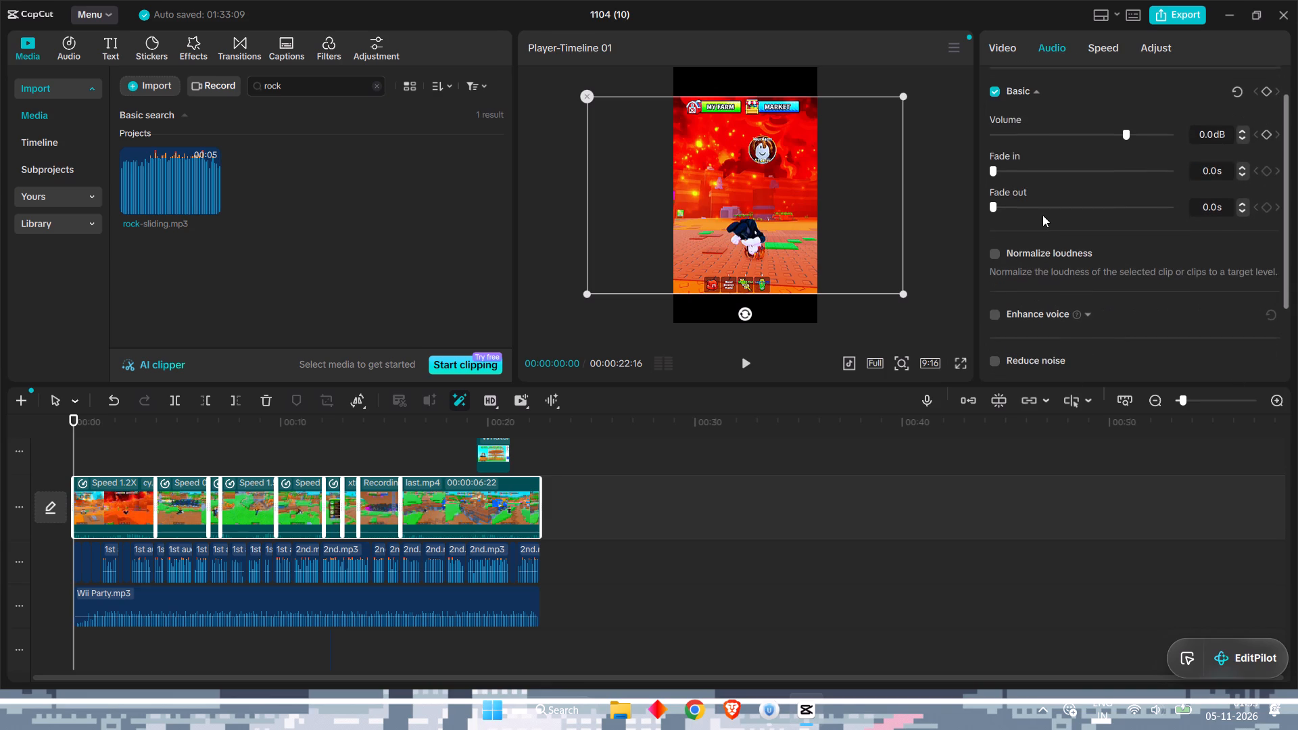
left_click(999, 256)
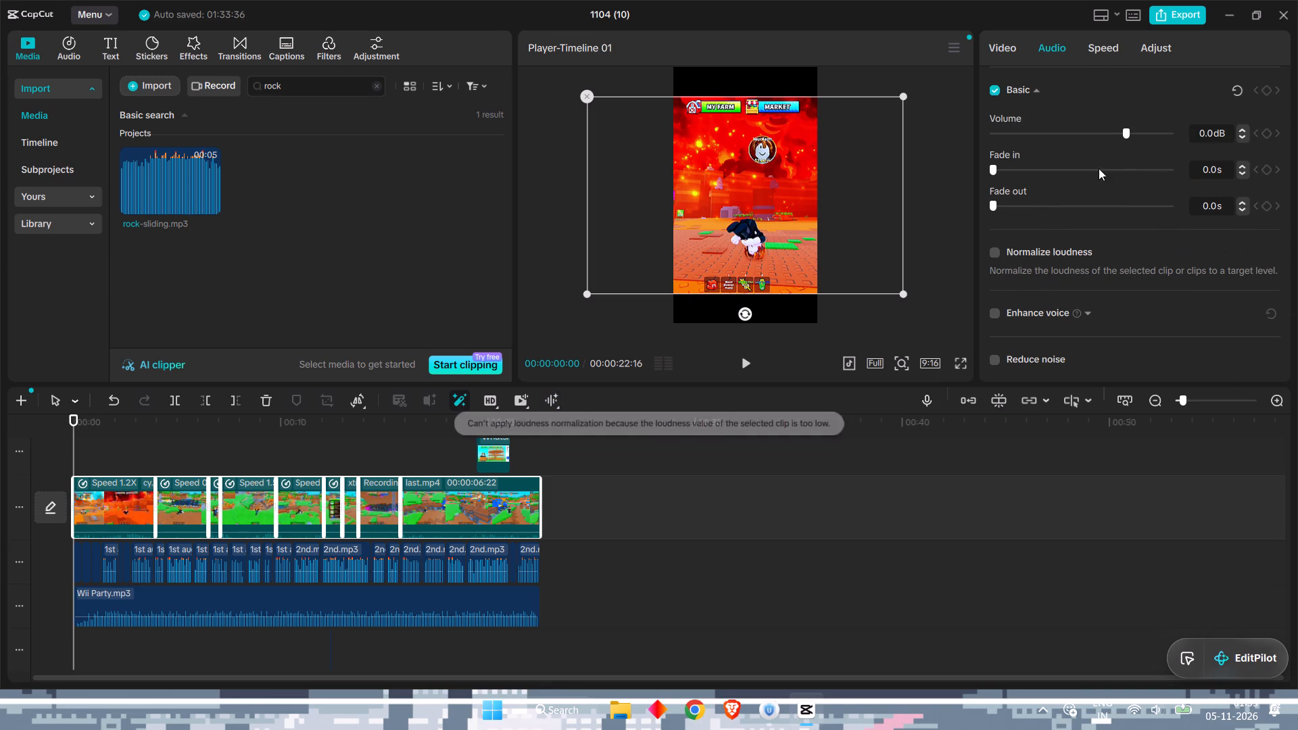
double_click(1239, 128)
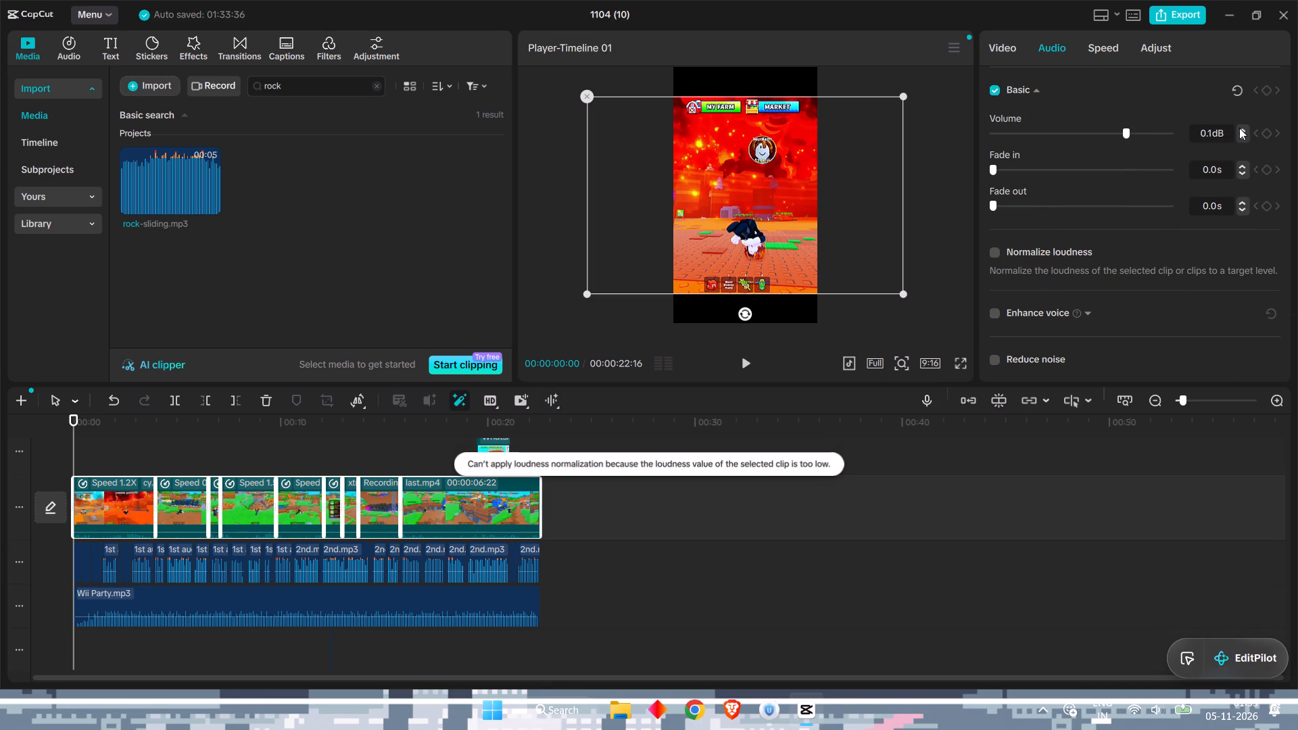
Set the speed of all selected main-track clips to 1.10x and back down to 1.00x.
left_click(1099, 44)
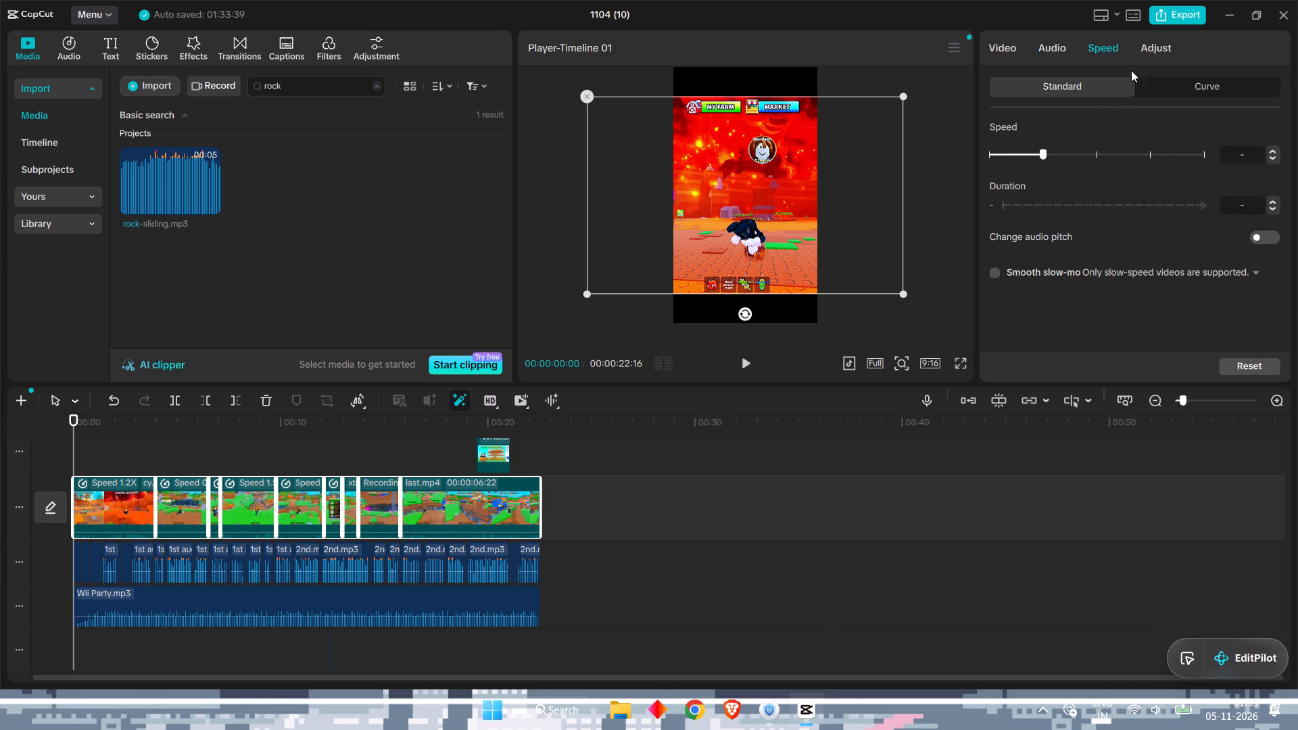
left_click(1272, 151)
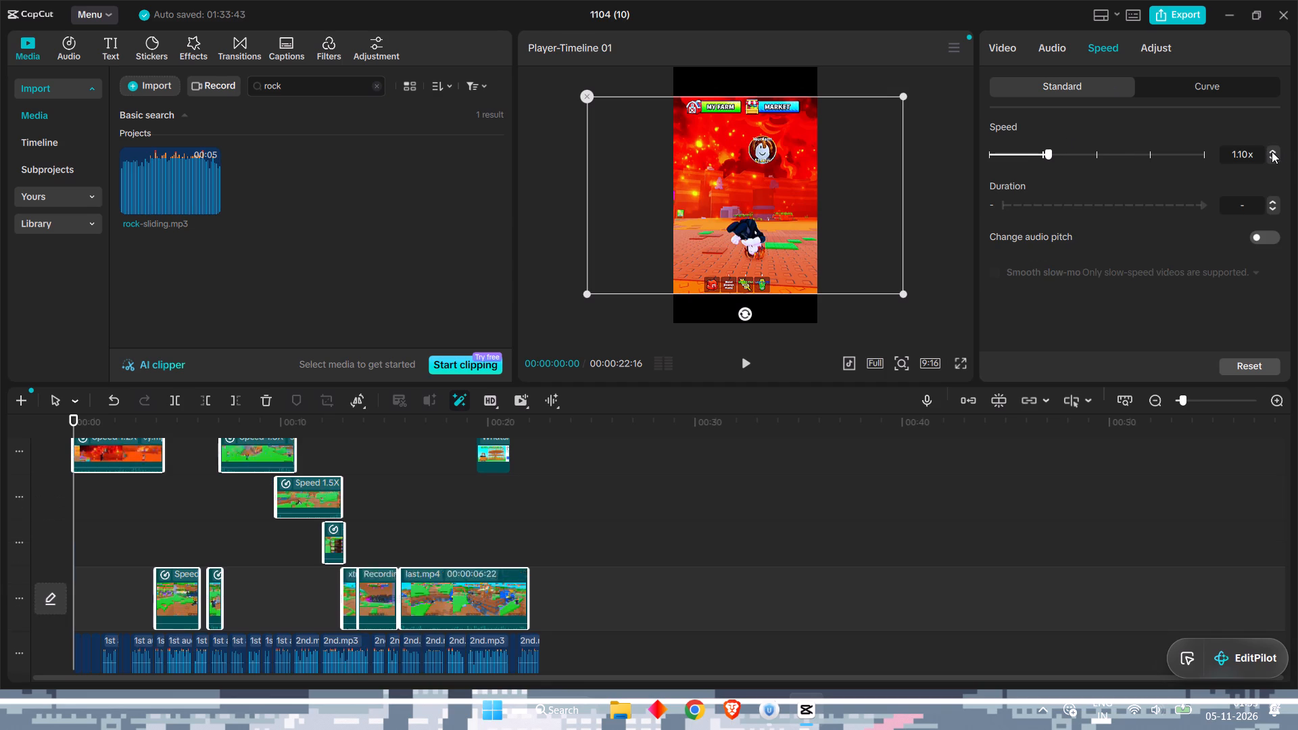
left_click(1272, 160)
Lower the saturation in the selected clips' colour adjustments to -7.
left_click(1153, 50)
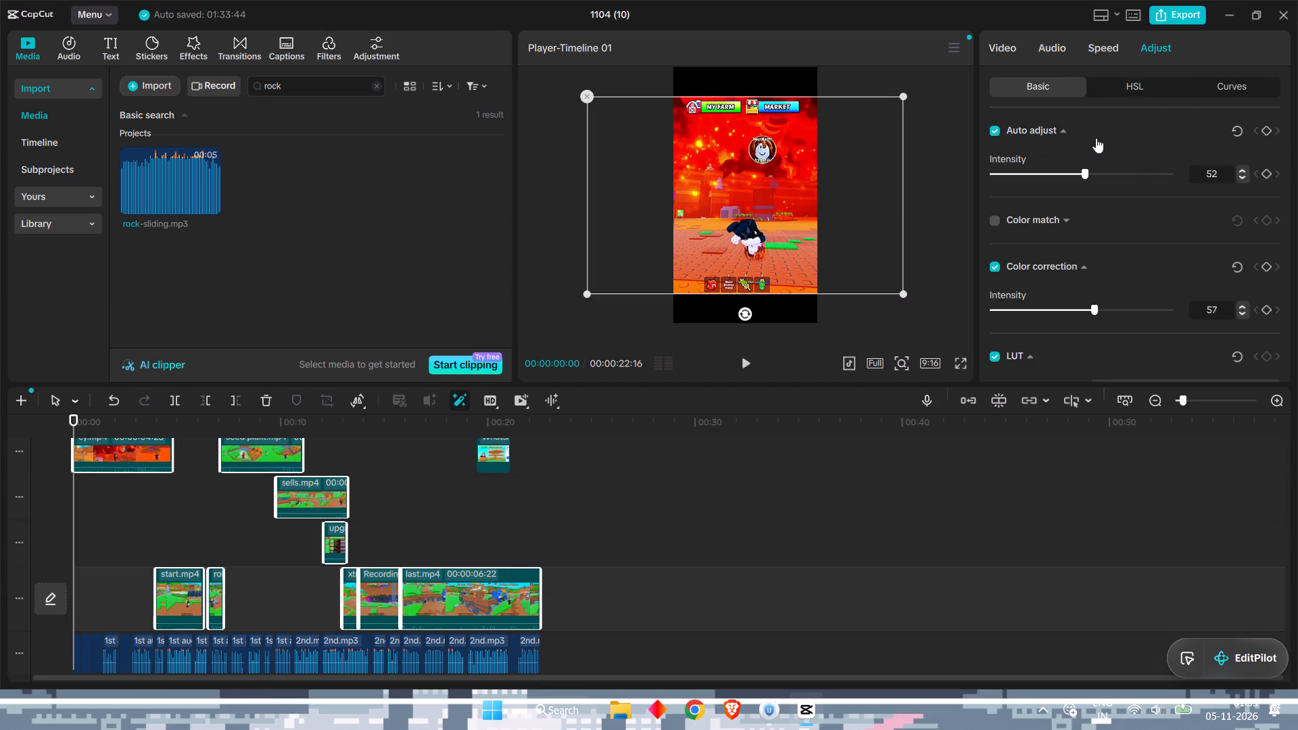
scroll(1048, 223, "down", 4)
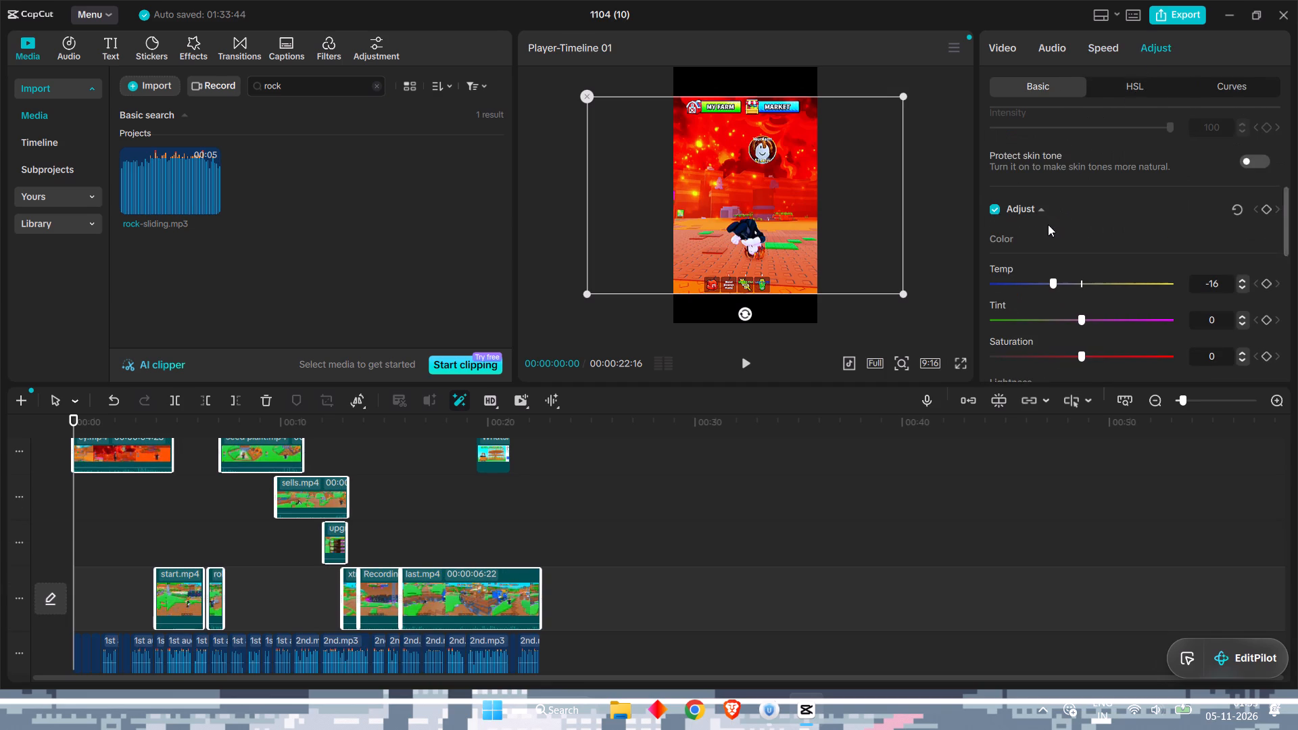
scroll(1049, 245, "down", 2)
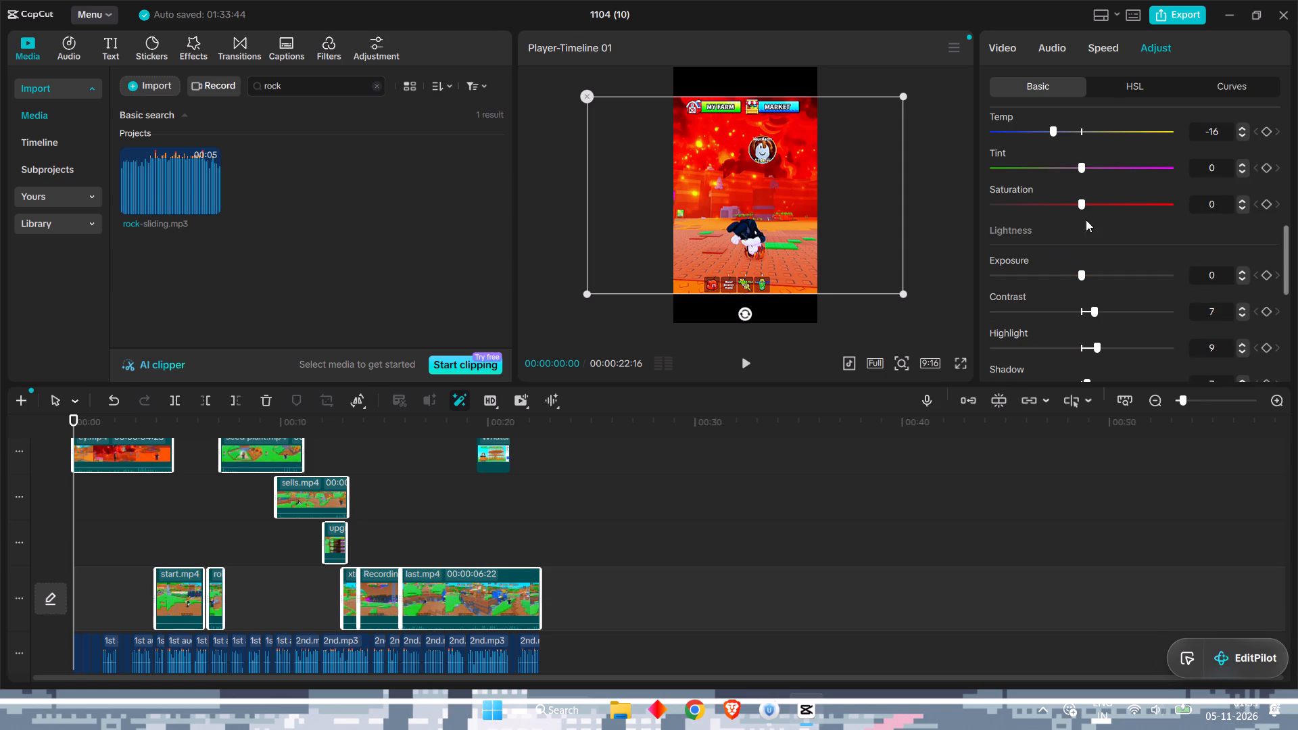
left_click_drag(1082, 208, 1076, 208)
left_click_drag(1076, 208, 1065, 209)
Look through the selected clips' remaining colour adjustments, HSL, curves, audio, speed and basic video settings.
scroll(1065, 231, "down", 1)
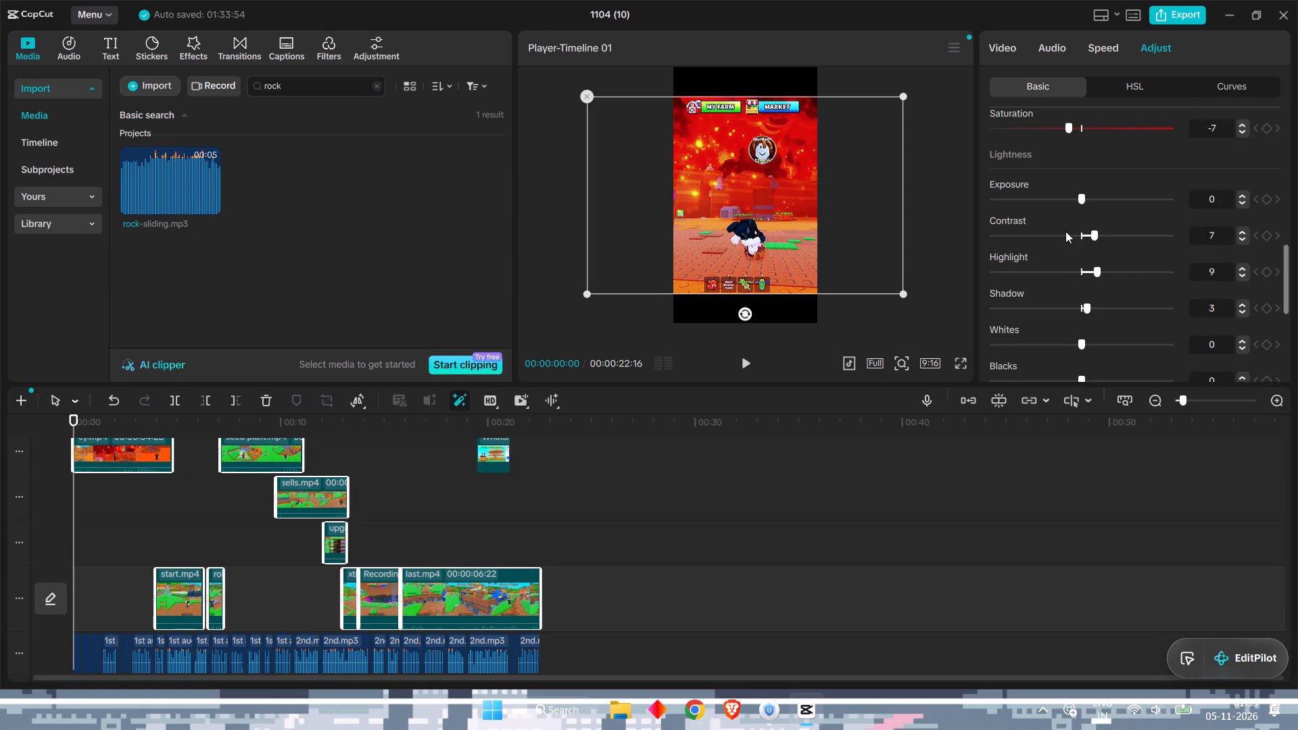
scroll(1077, 237, "down", 2)
left_click(1132, 92)
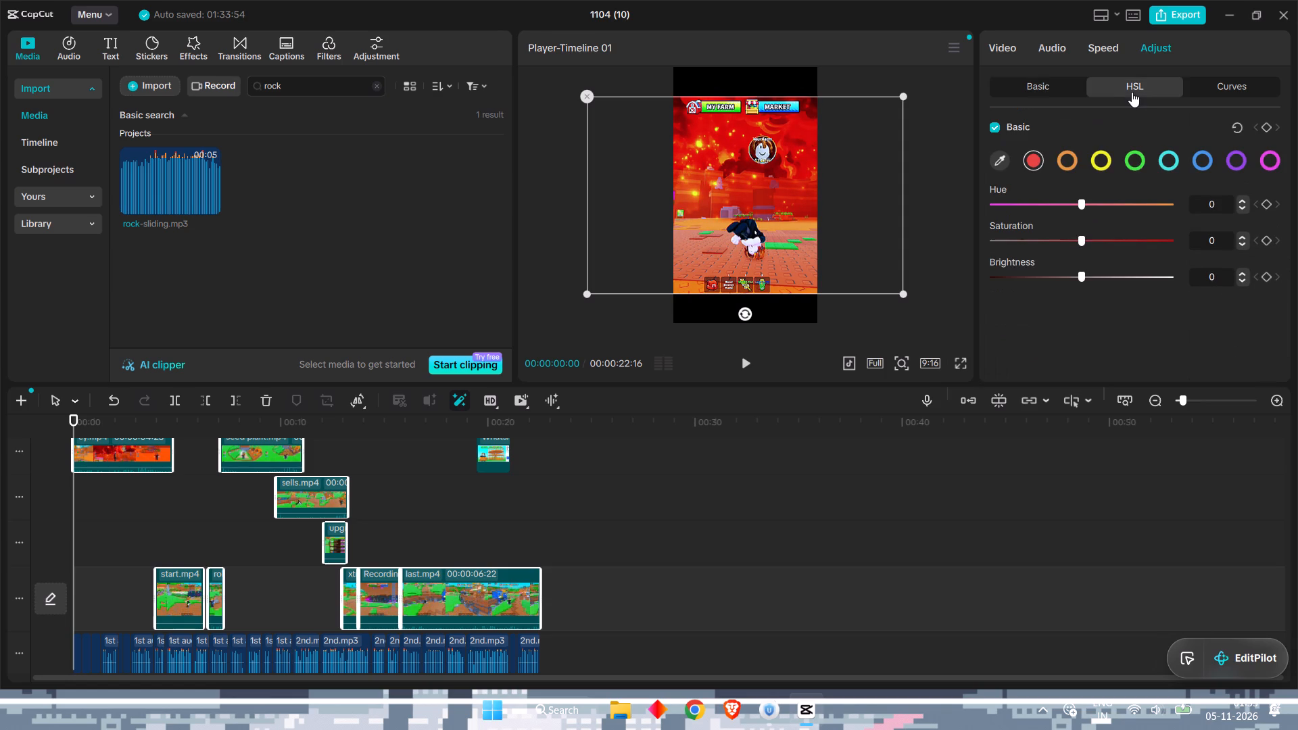
left_click(1203, 93)
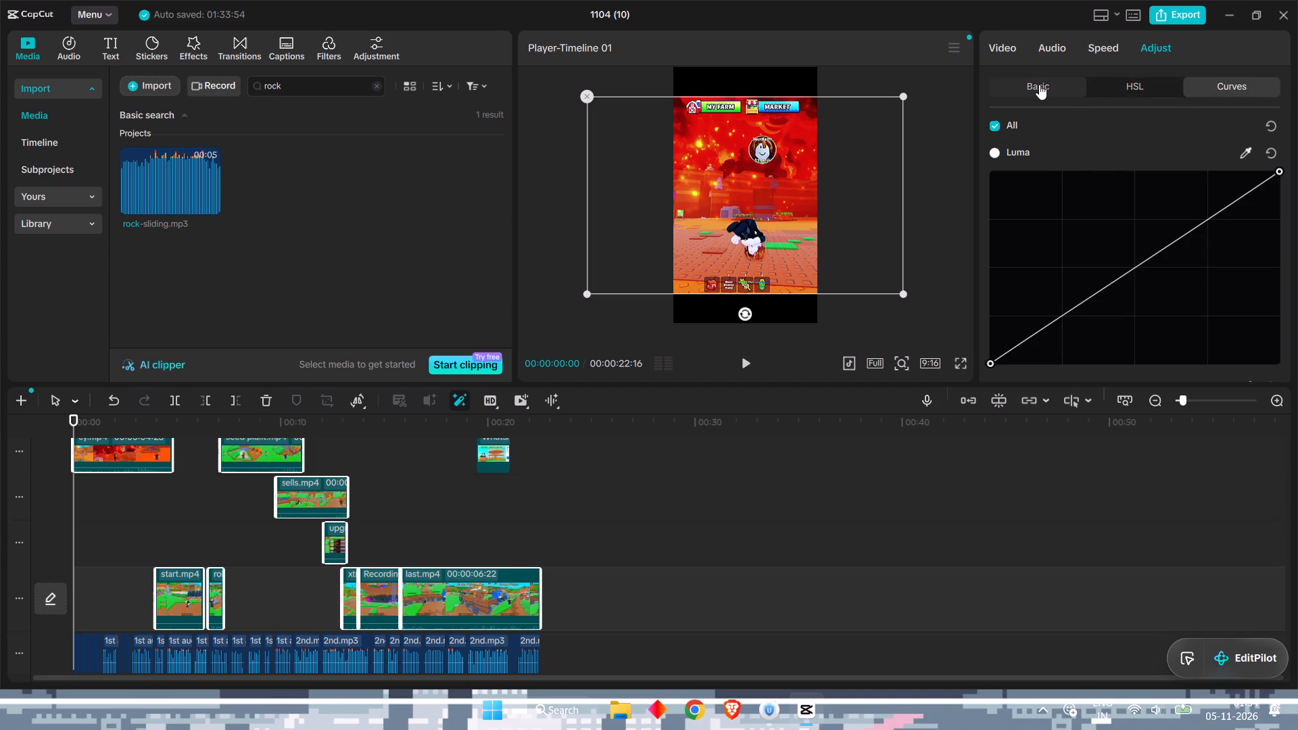
left_click(1039, 84)
left_click(1050, 52)
left_click(1115, 47)
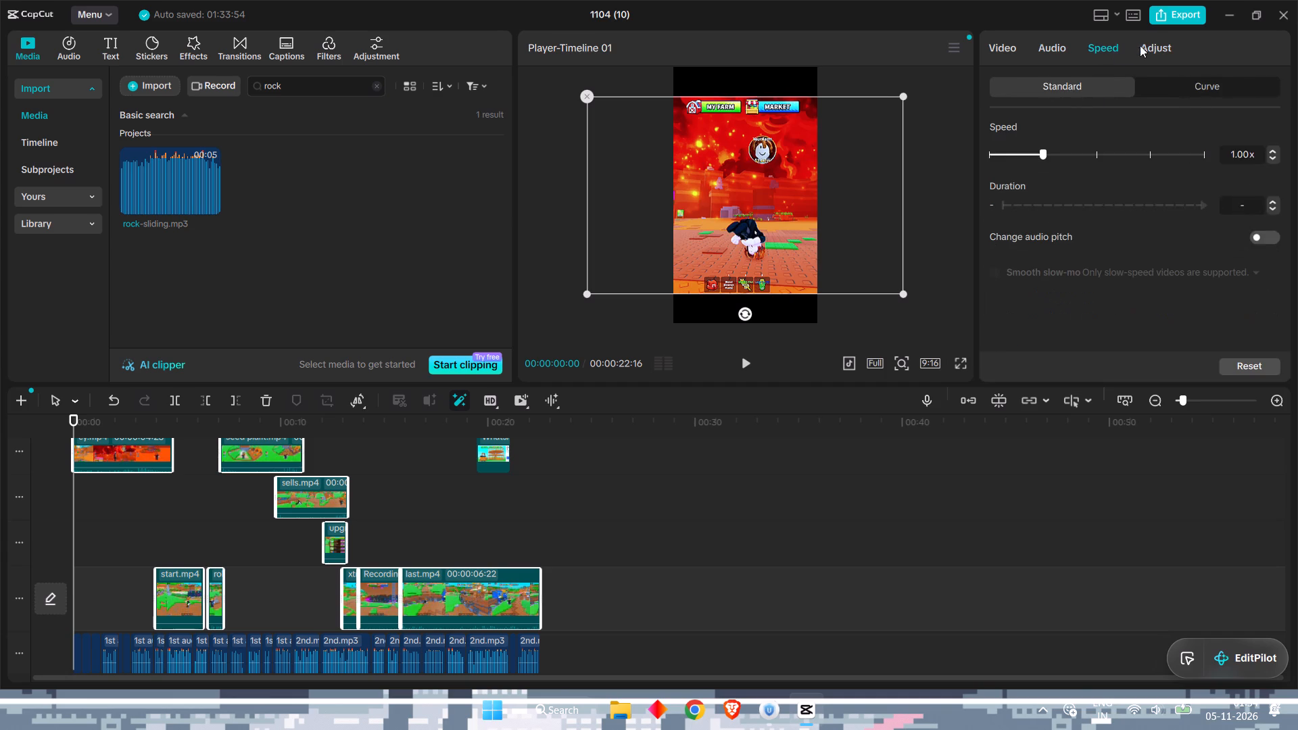
left_click(1147, 45)
left_click(999, 43)
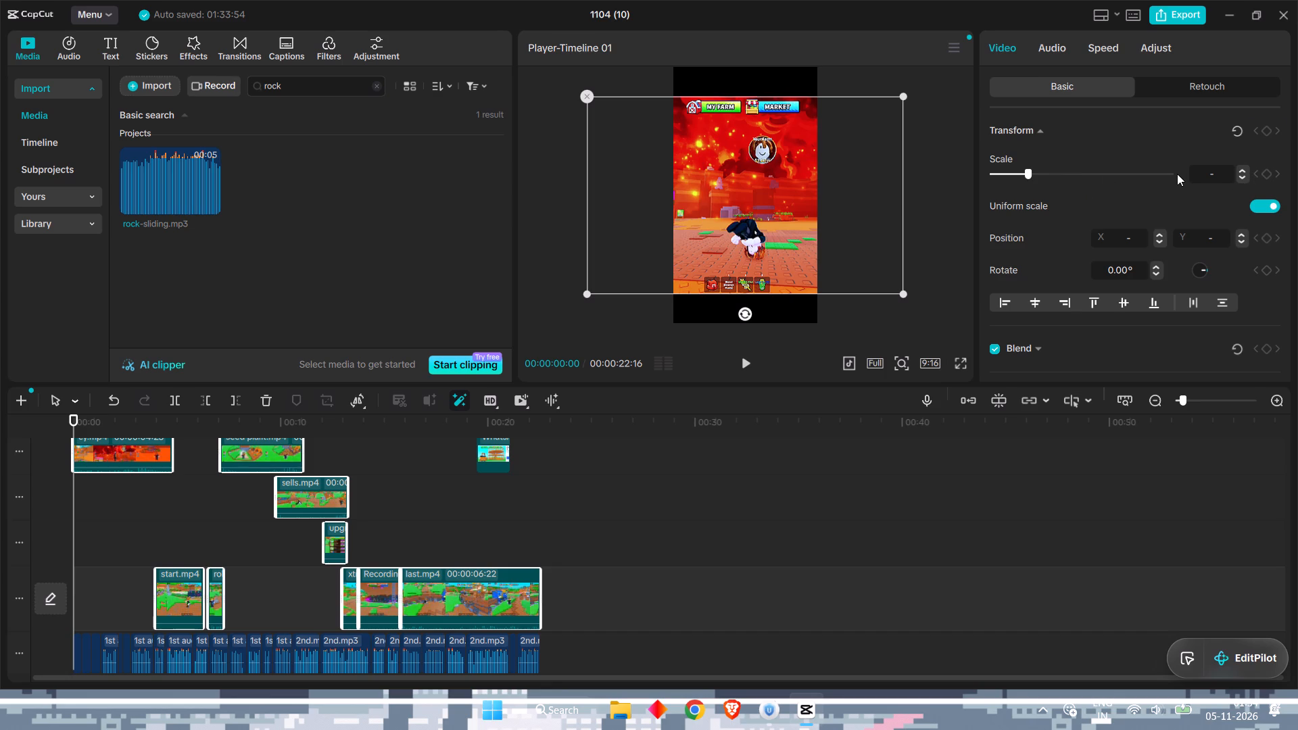
scroll(1177, 174, "down", 3)
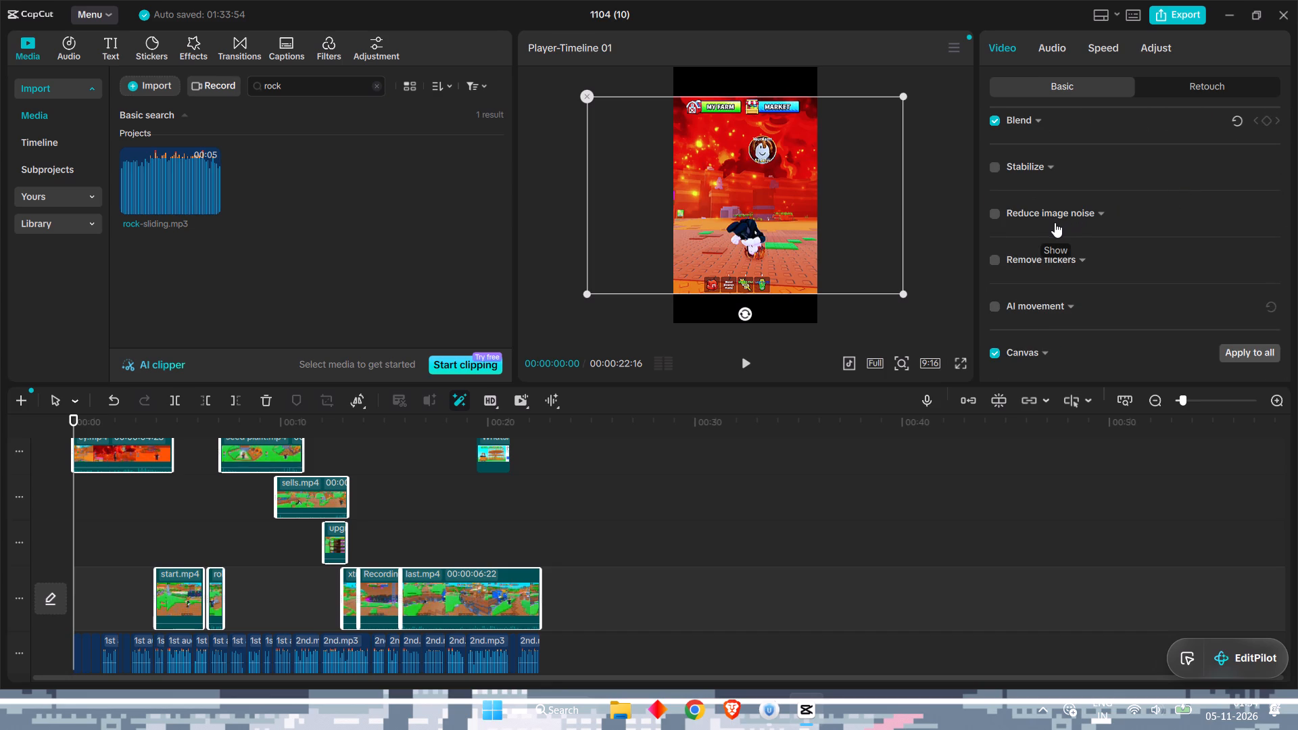
scroll(1055, 222, "down", 2)
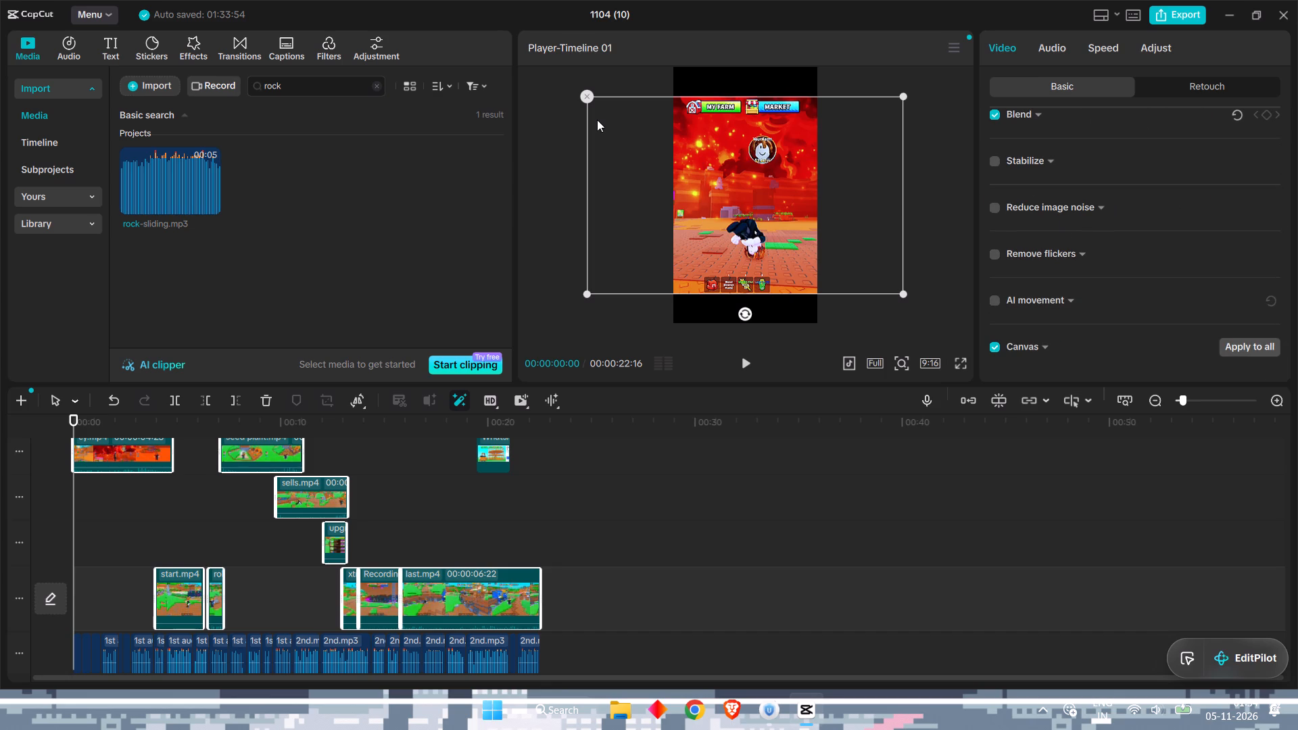
Browse the trending transitions and preview Slight Jitter.
left_click(235, 50)
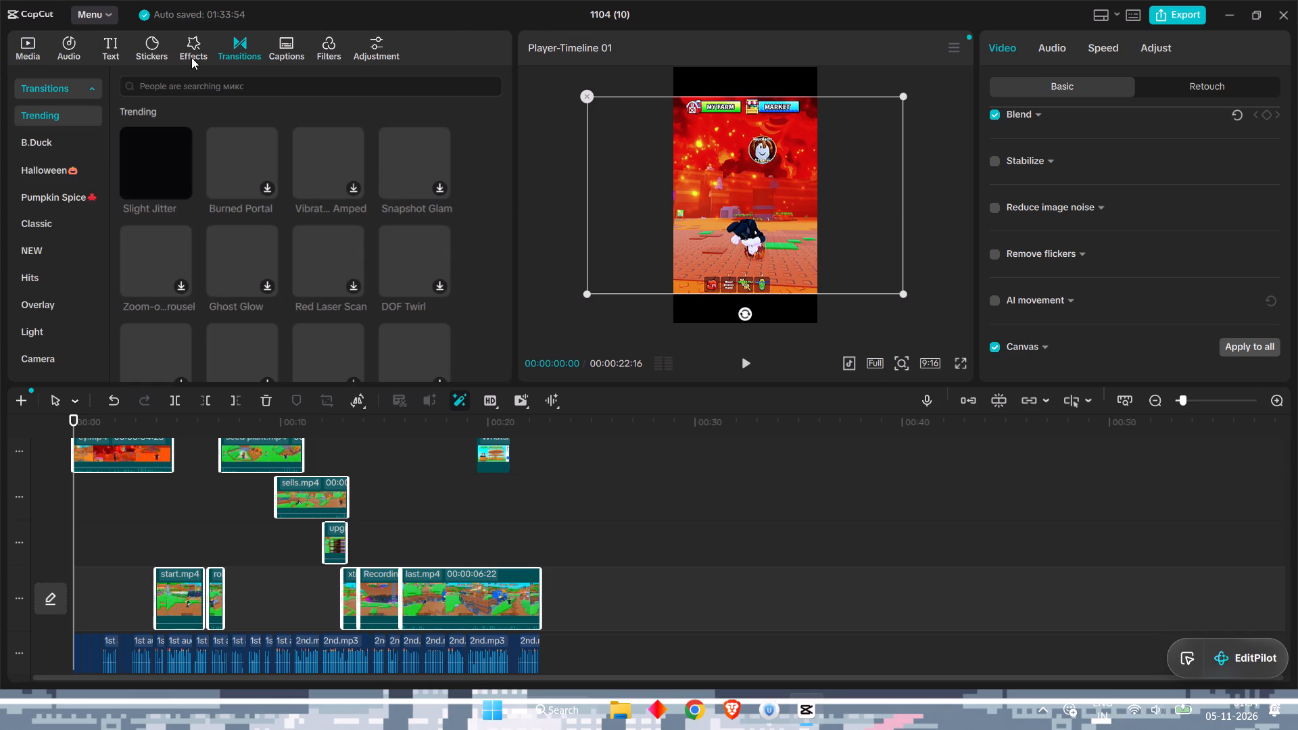
left_click(153, 151)
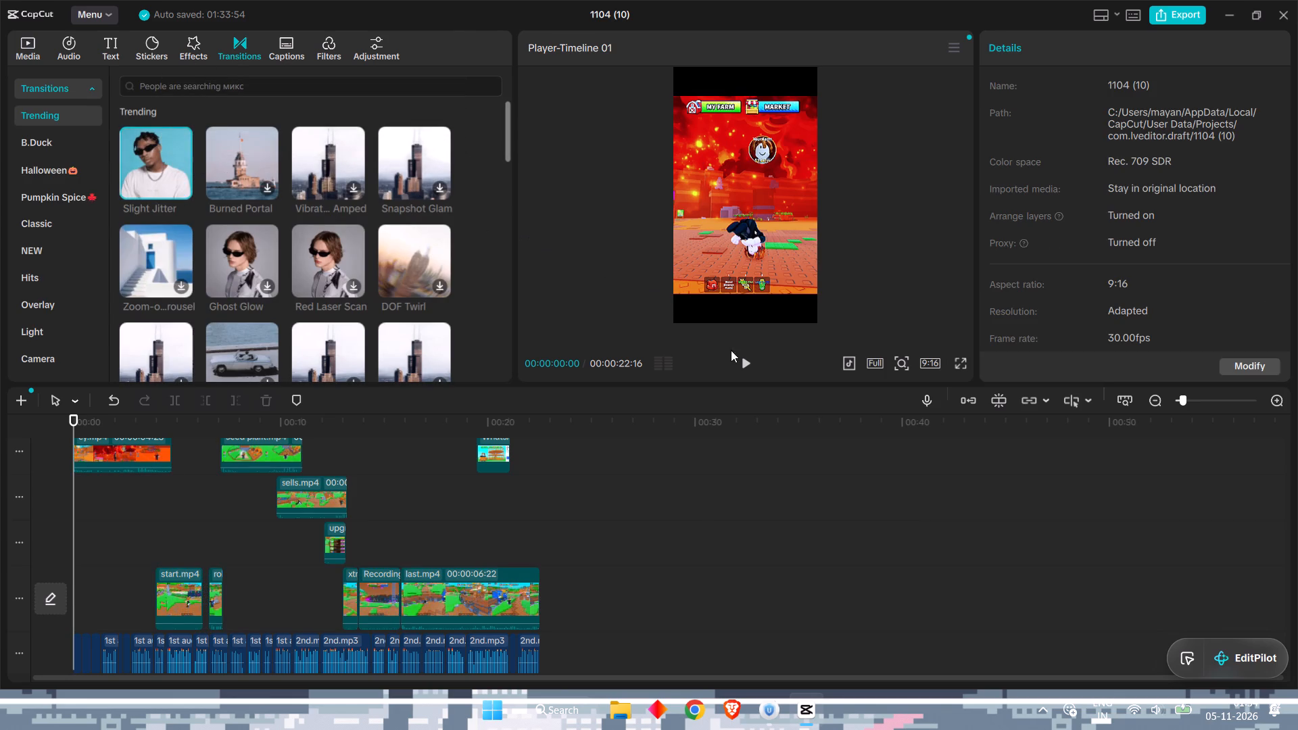
scroll(695, 494, "right", 2)
Play the first seconds of the timeline to check the adjusted clips.
left_click(744, 365)
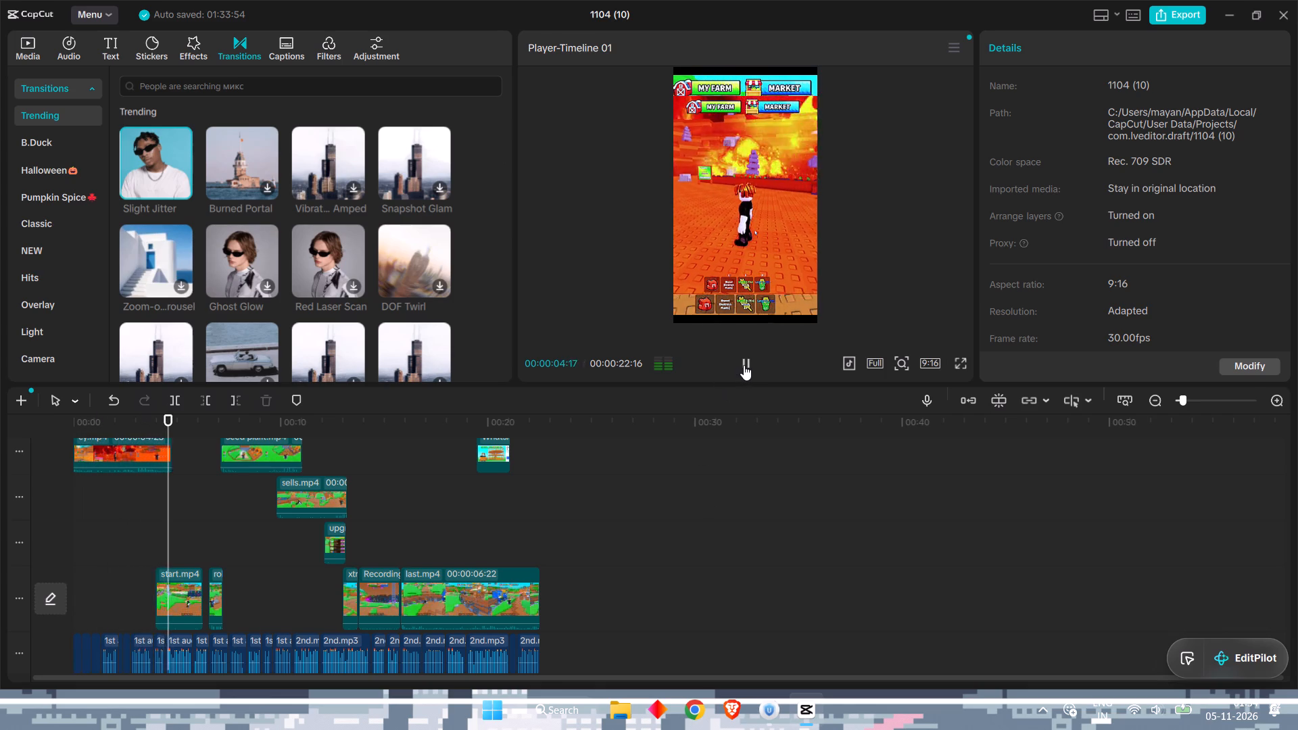
left_click(744, 365)
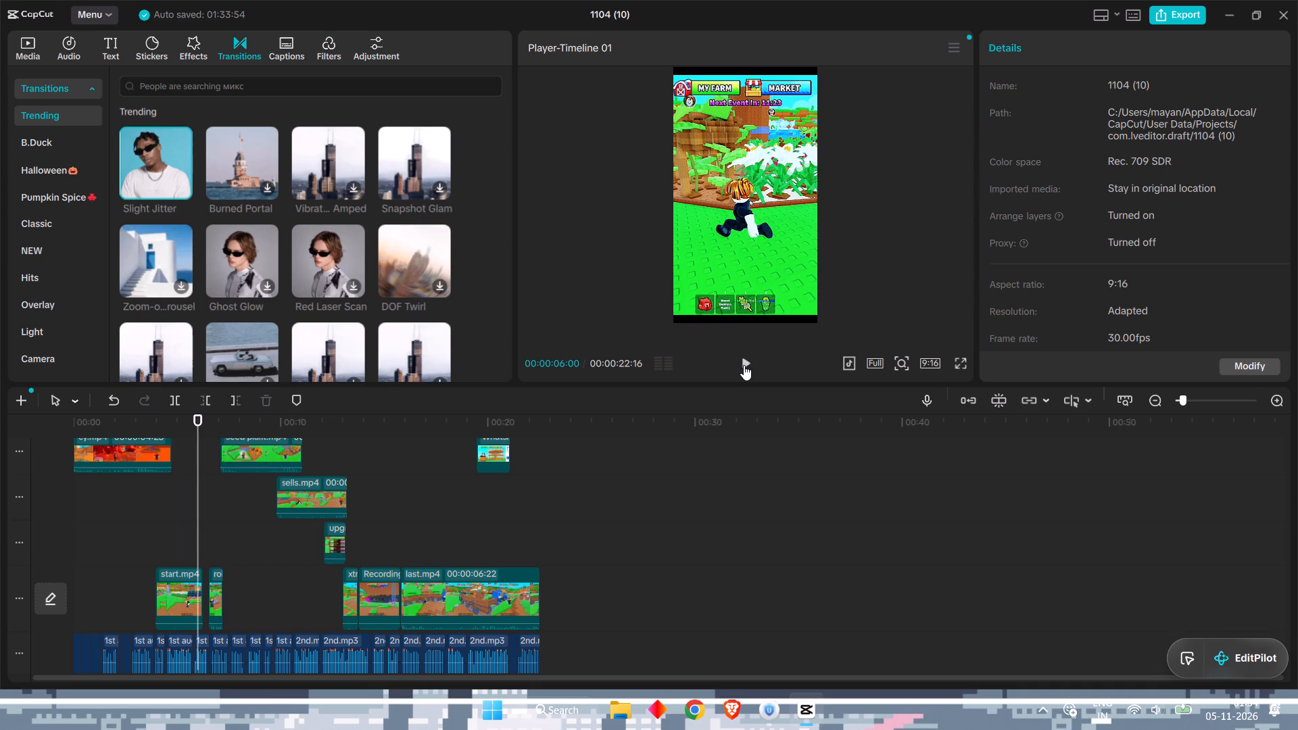
Undo the latest speed changes made to the main-track clips.
key("ctrl+z")
key("ctrl+z")
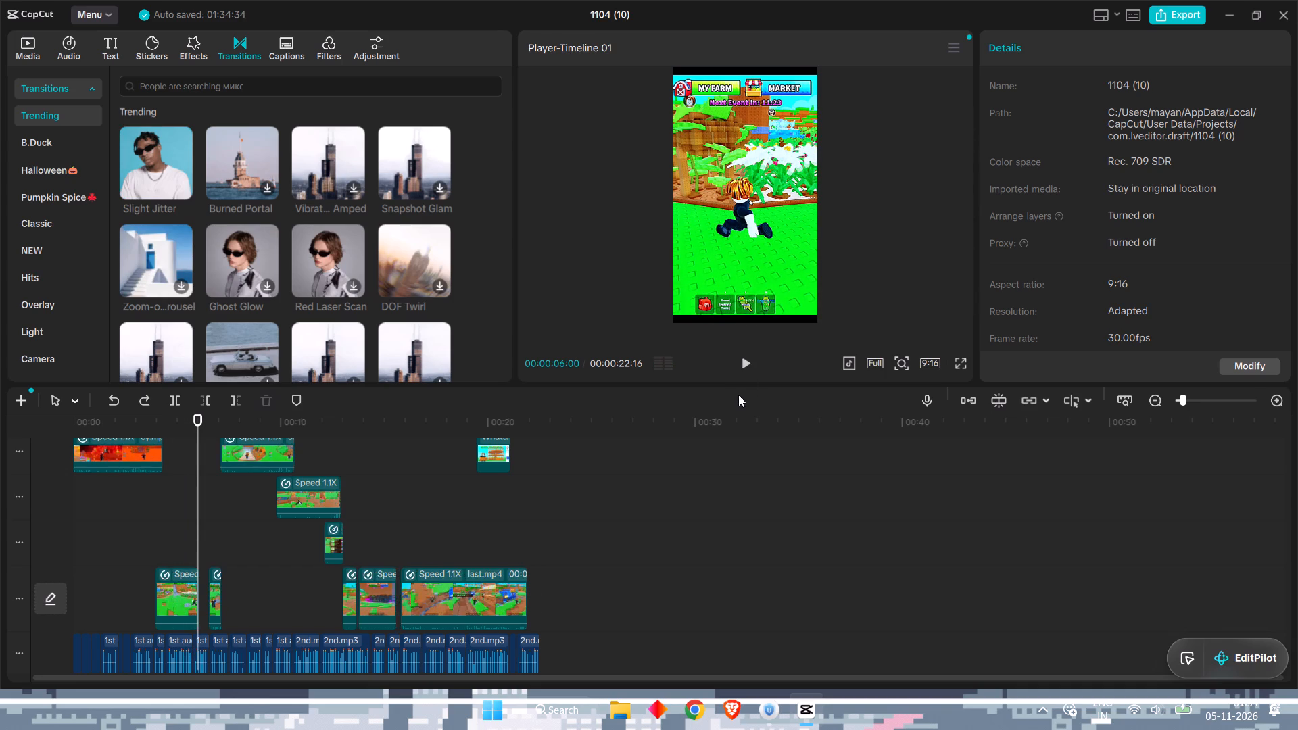
key("ctrl+z")
Play the timeline from the current position, pause, and replay it from the start to check the clips' speed.
left_click(748, 368)
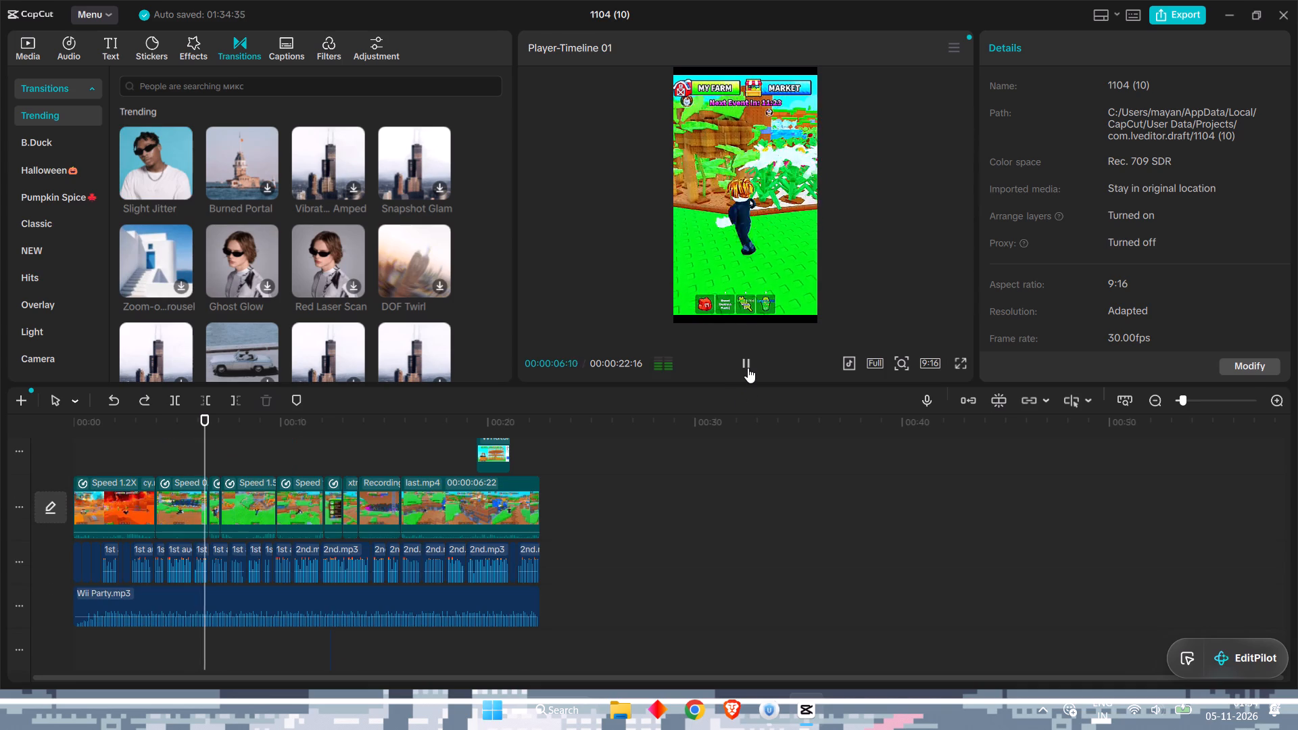
left_click(748, 368)
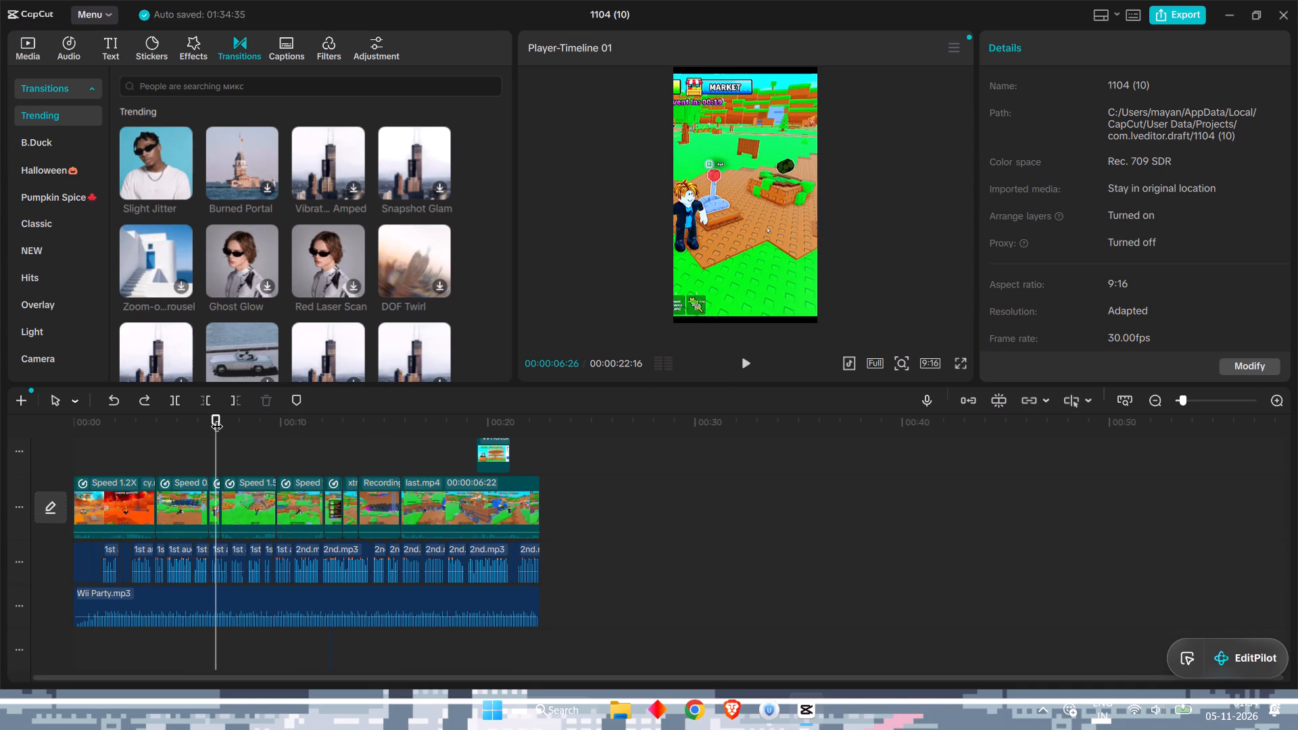
left_click_drag(217, 418, 0, 445)
left_click(742, 361)
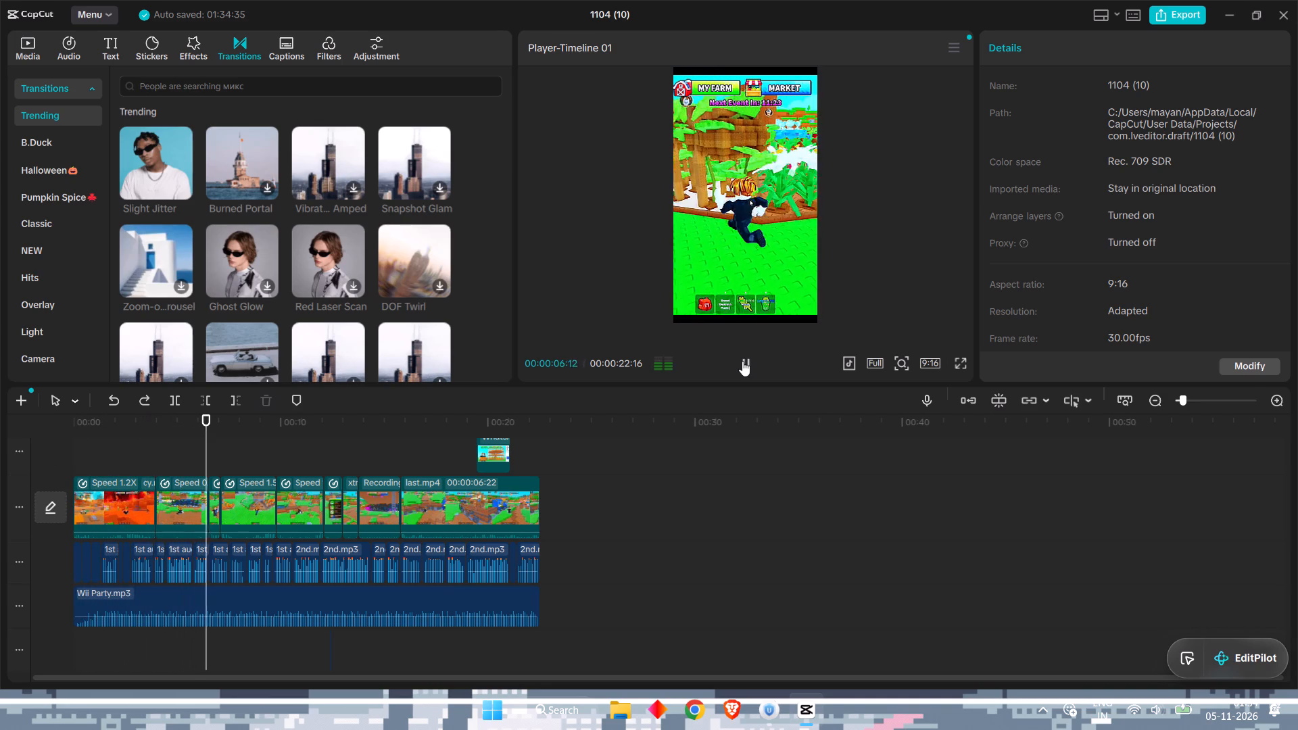
Undo further earlier adjustments to the clips, including the loudness normalization.
key("ctrl+z")
key("ctrl+z")
key("ctrl+z")
key("ctrl+z")
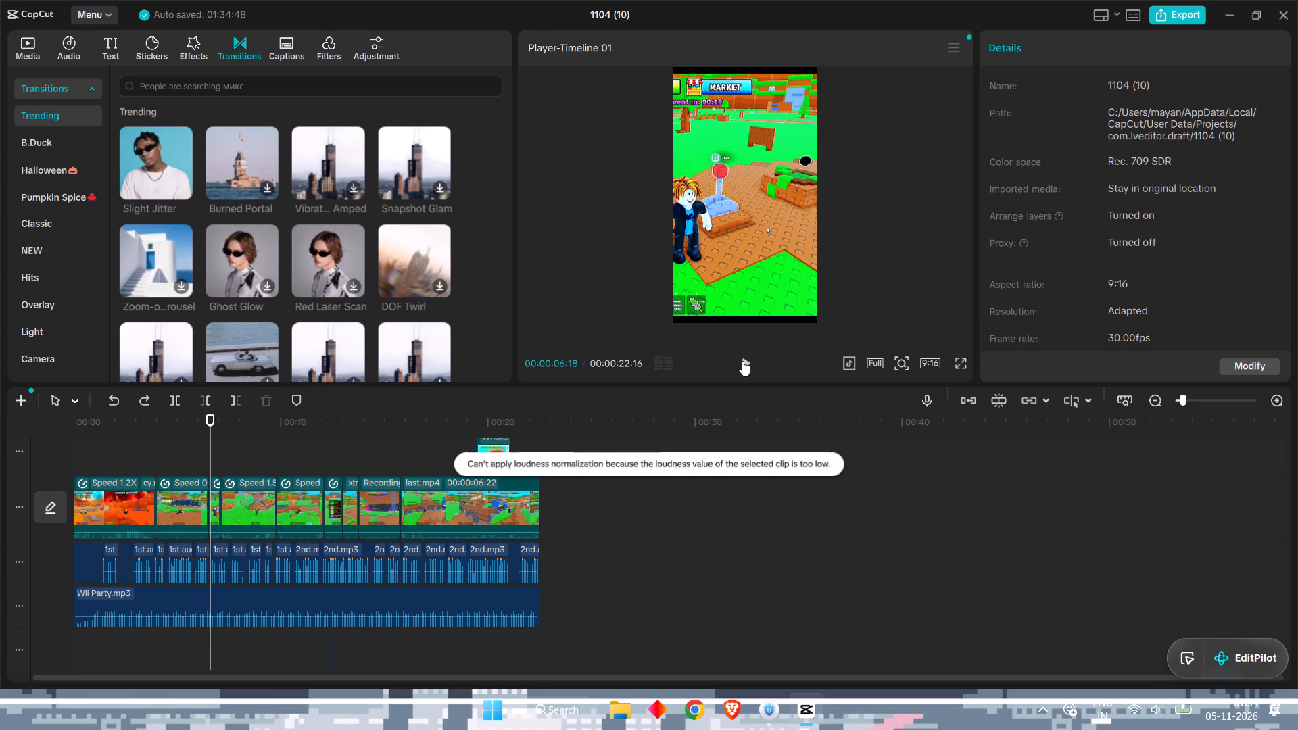
key("ctrl+z")
key("ctrl+z")
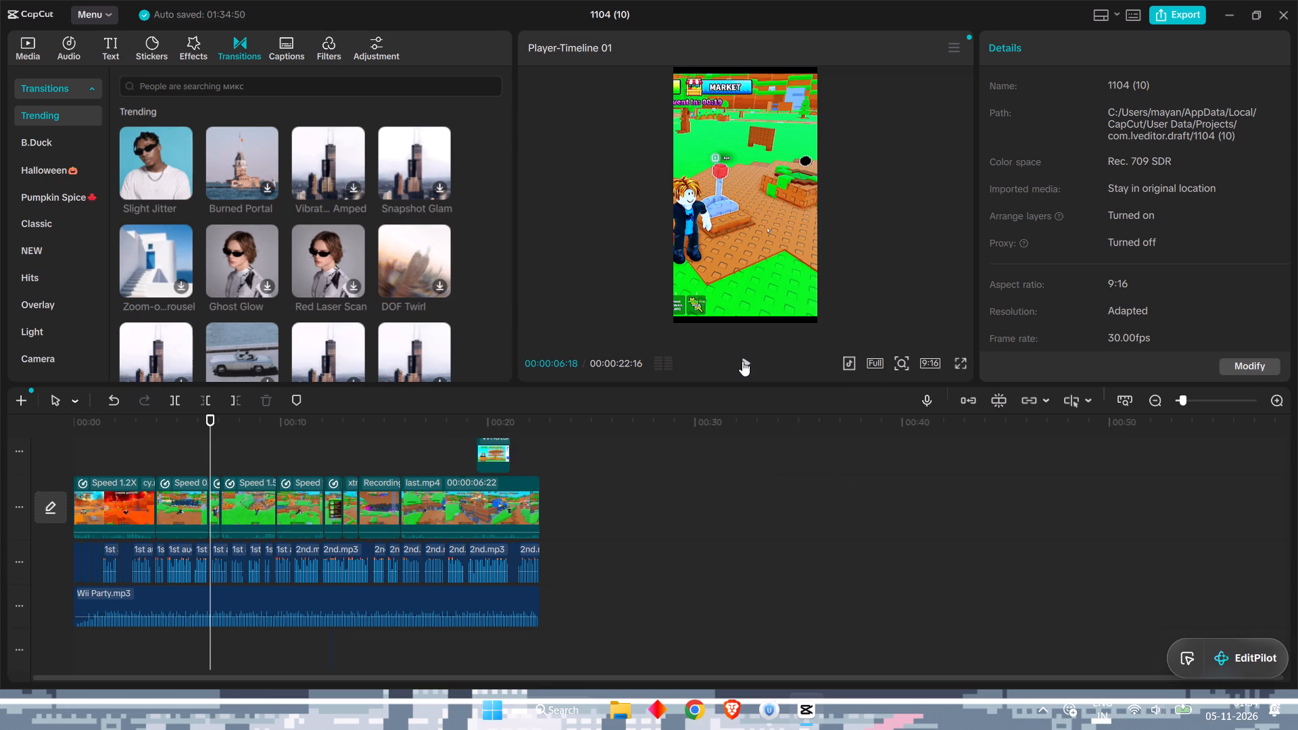
Play on for a few seconds, and replay the whole timeline from the start to the end.
left_click(742, 361)
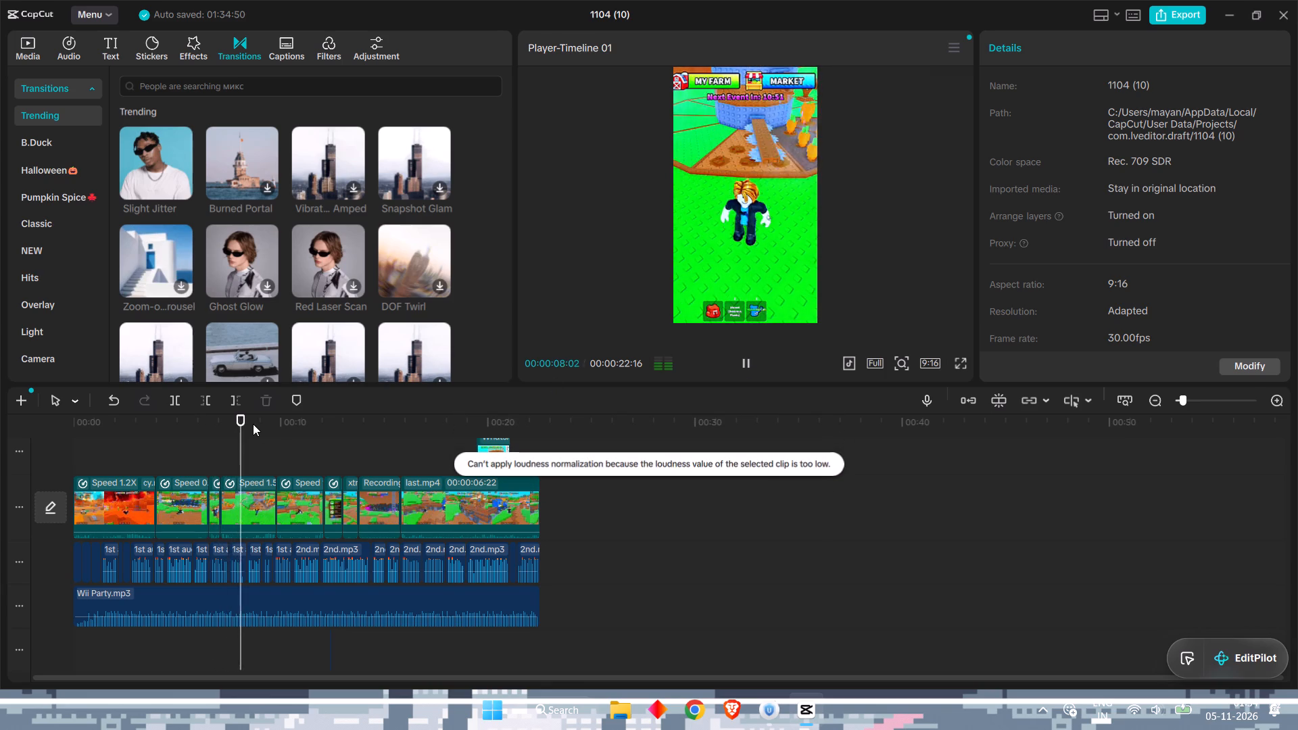
left_click(746, 368)
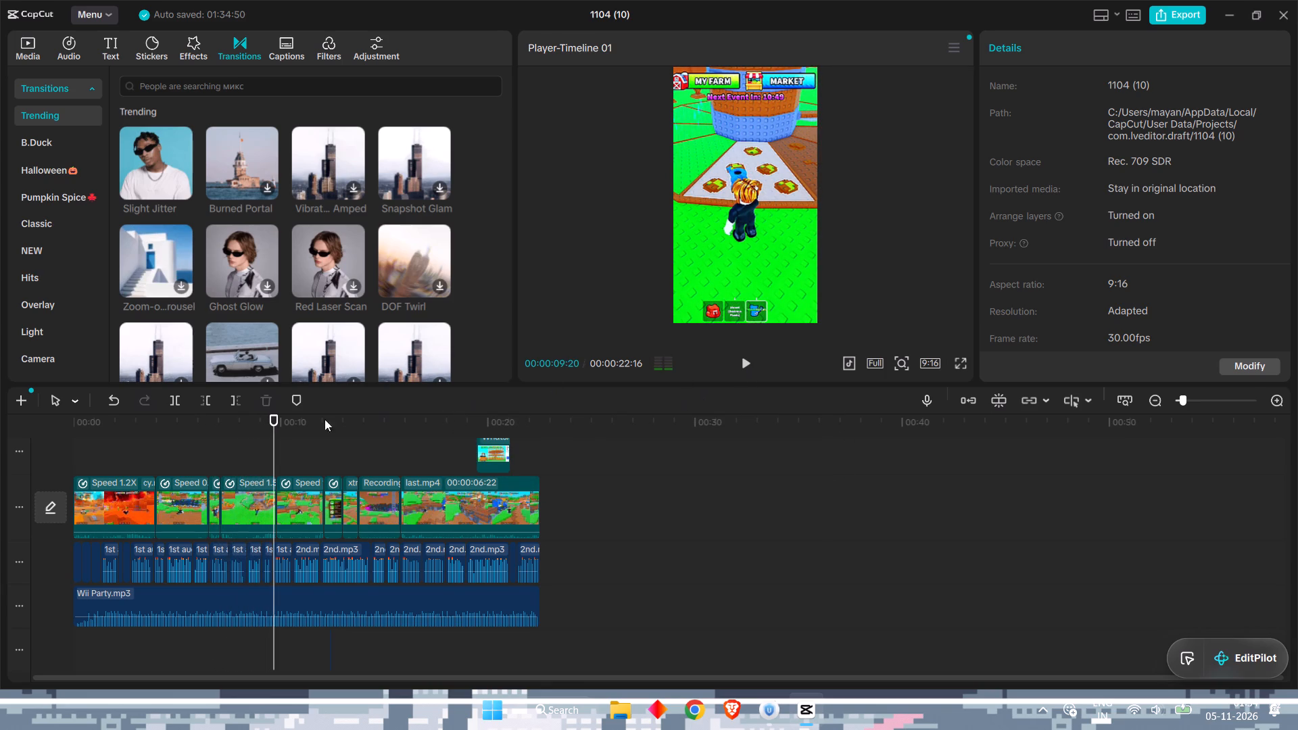
left_click_drag(279, 415, 0, 450)
left_click(751, 364)
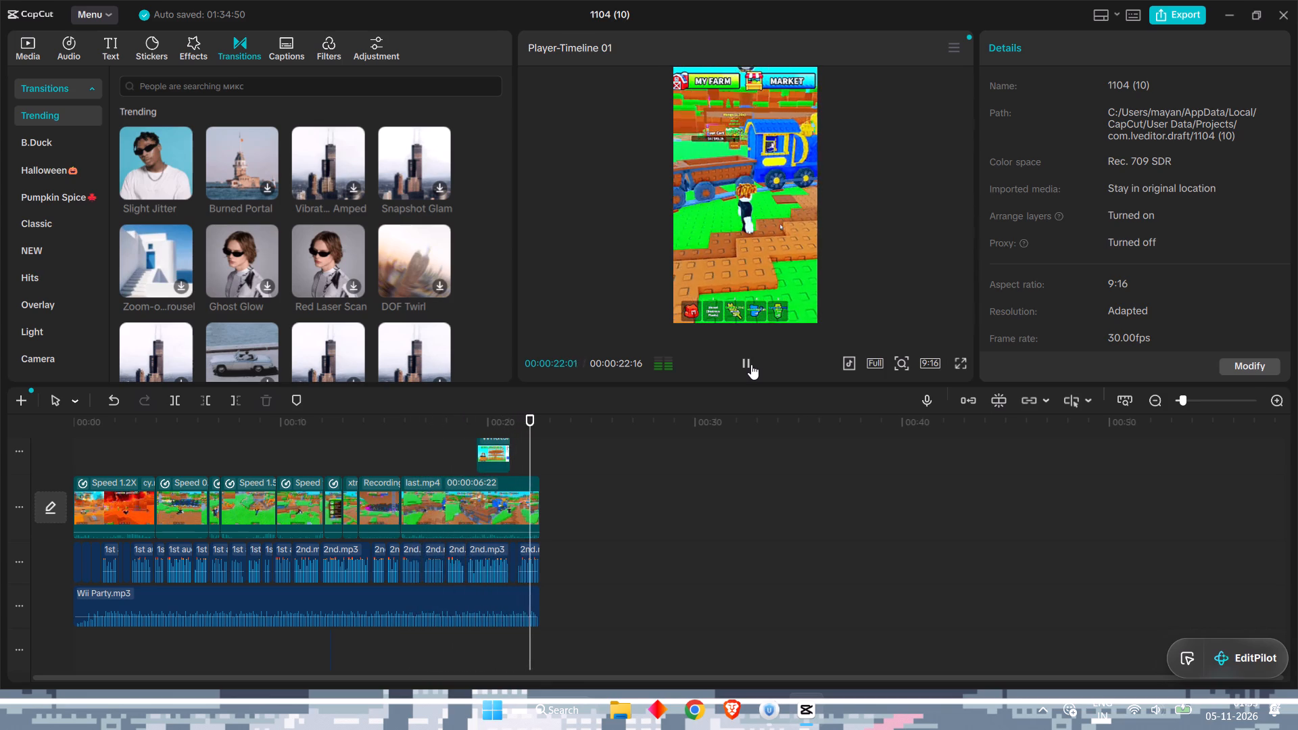
left_click(751, 364)
Add the Slight Jitter transition at the cut between cy.mp4 and start.mp4 on the main track.
left_click(599, 441)
scroll(599, 441, "right", 3)
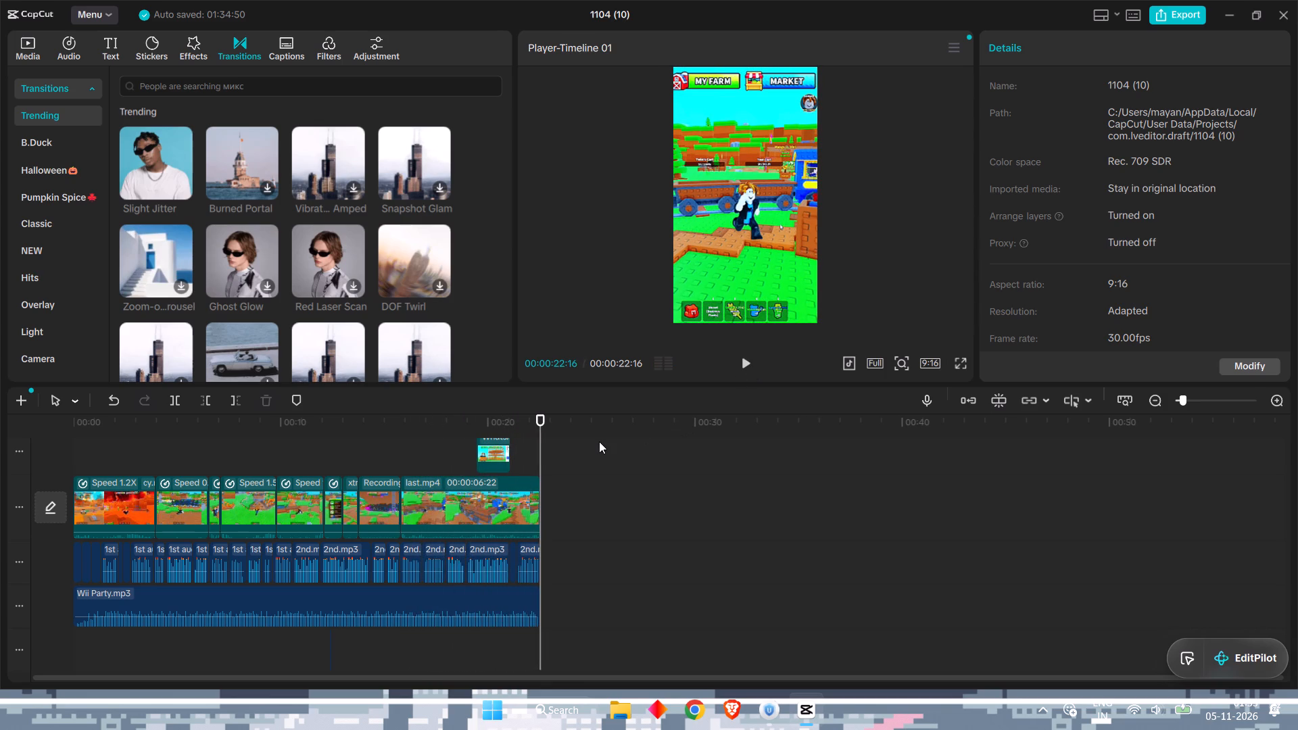
scroll(599, 441, "right", 4)
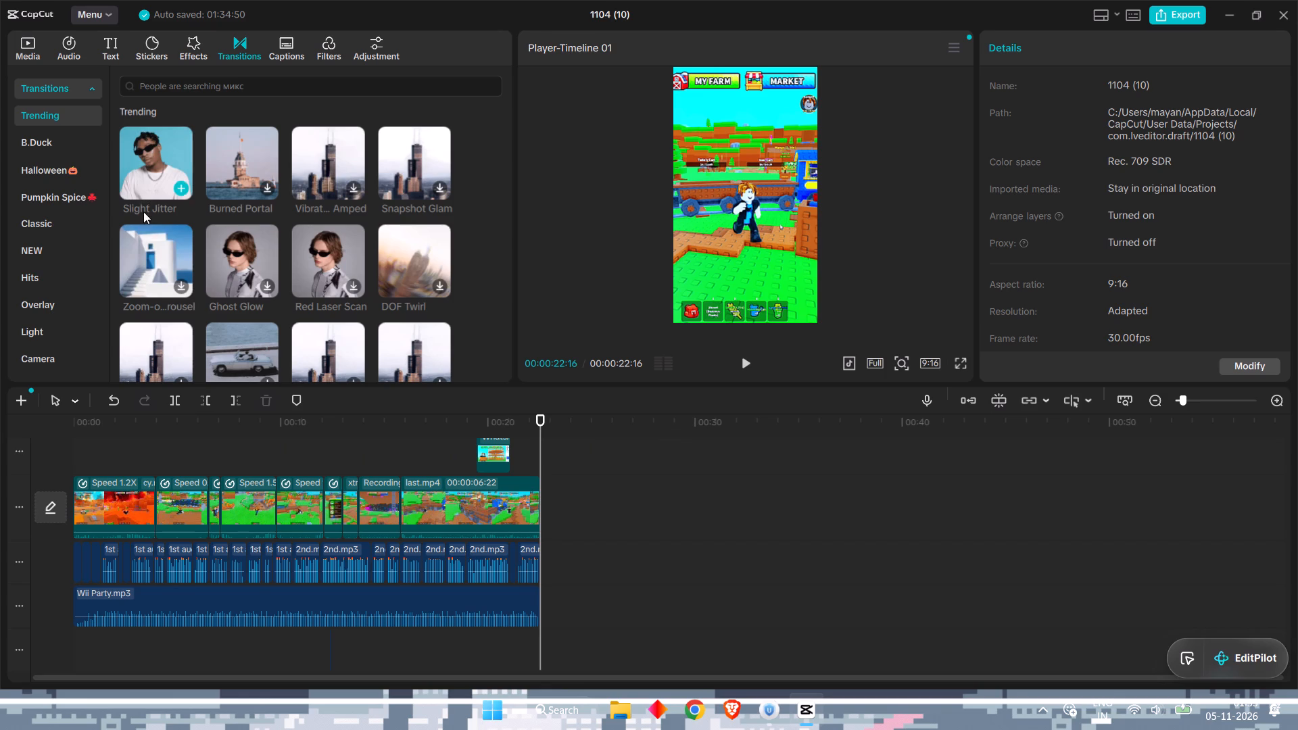
scroll(270, 447, "up", 8, "ctrl")
scroll(270, 447, "right", 7)
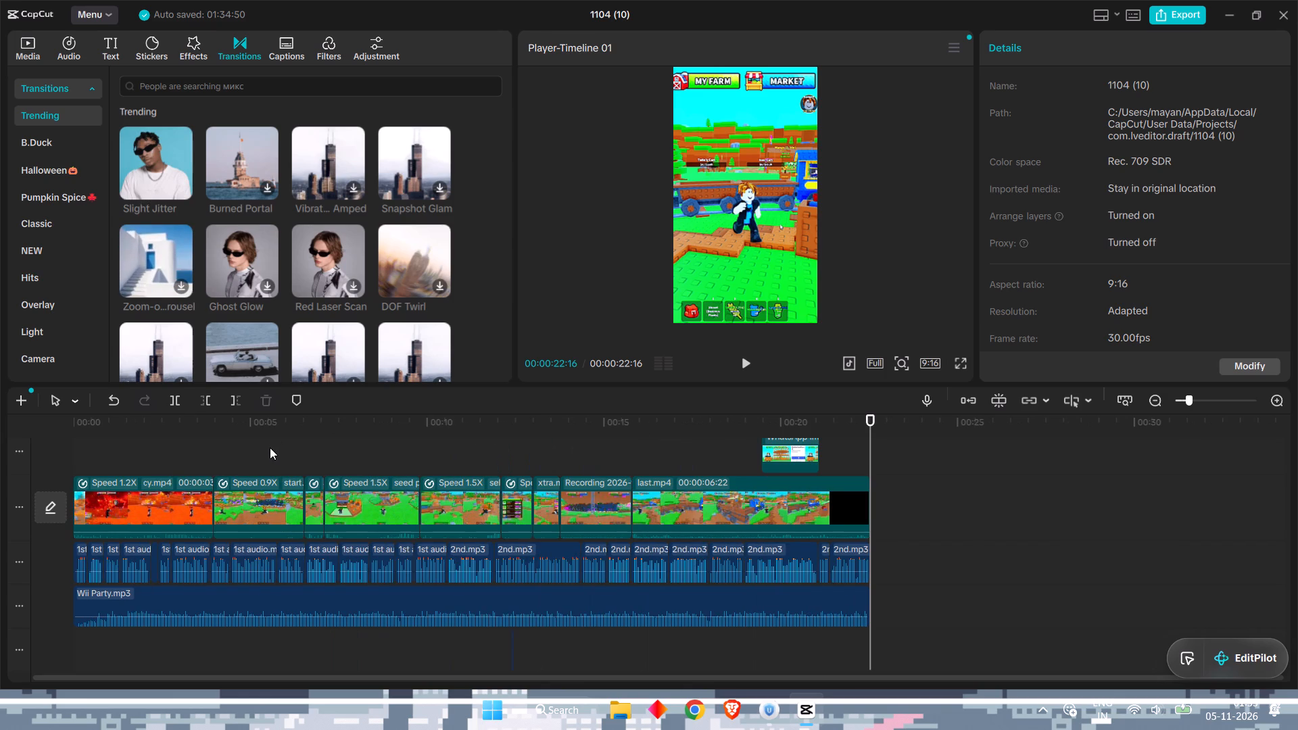
scroll(250, 470, "up", 7, "ctrl")
scroll(250, 470, "right", 11)
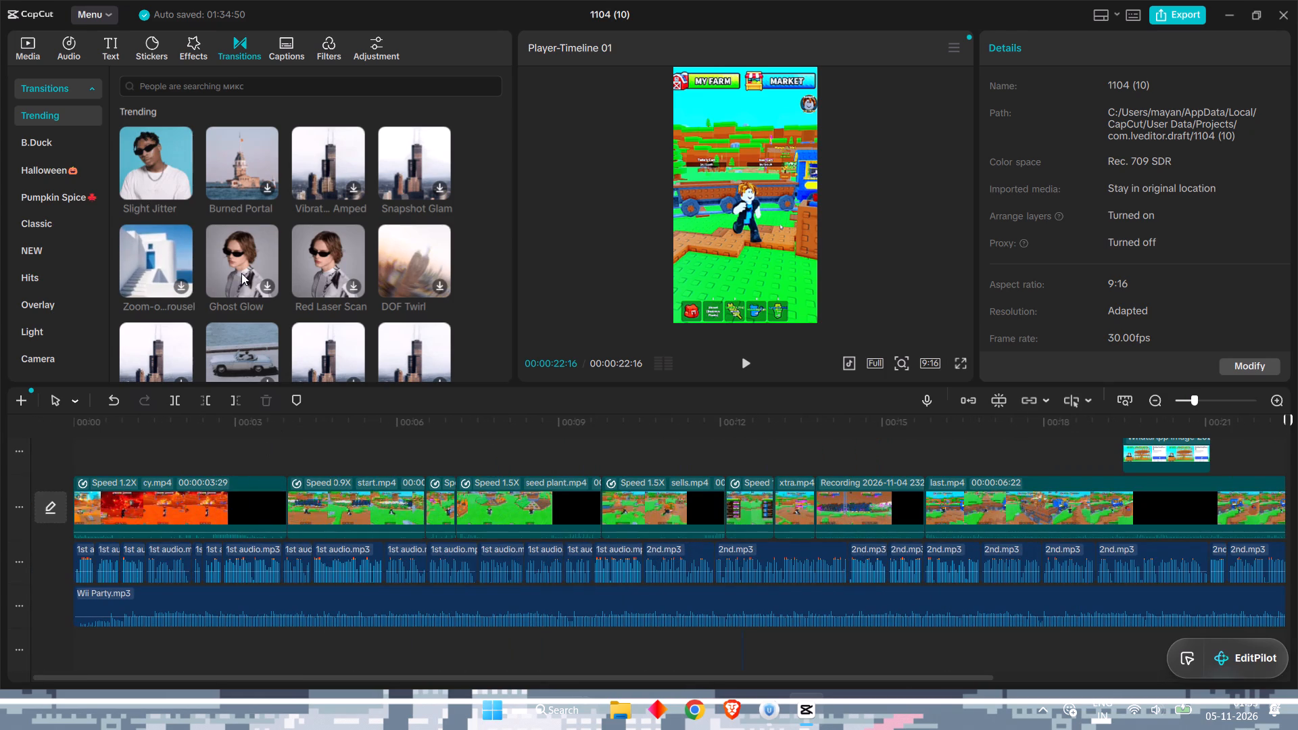
left_click_drag(148, 147, 268, 507)
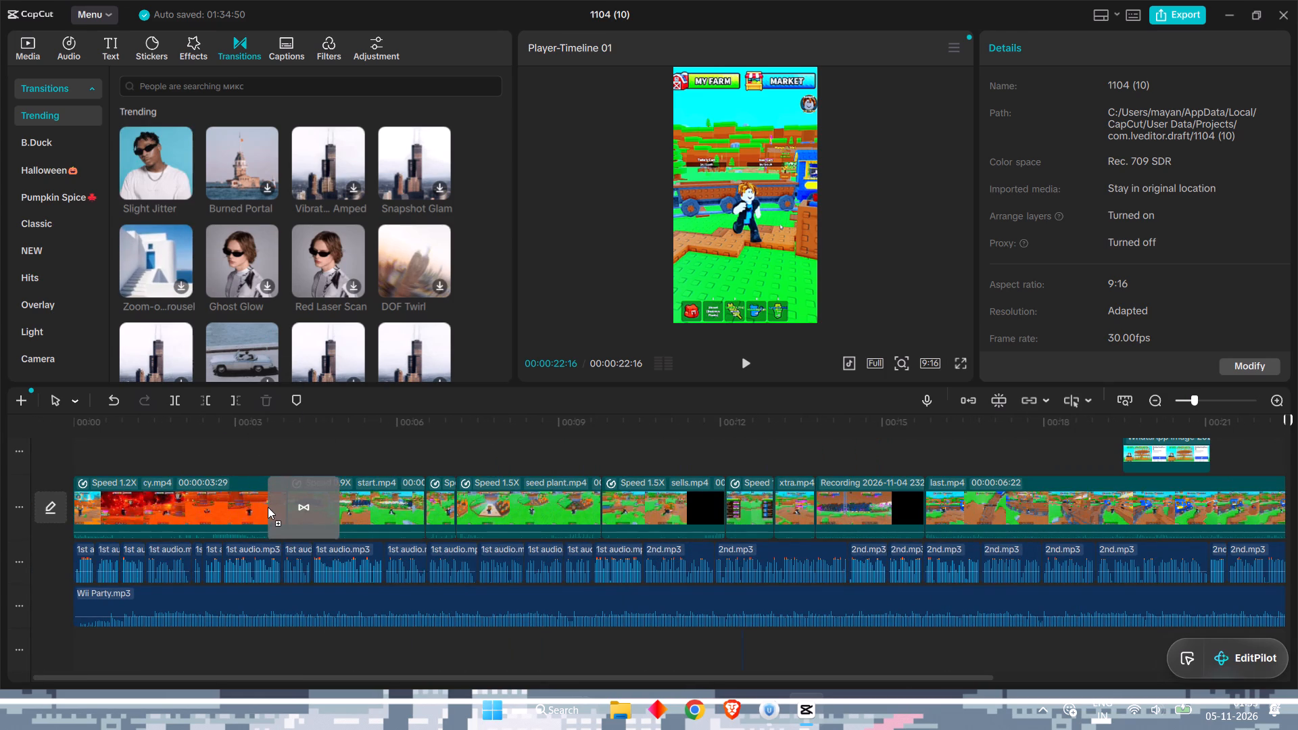
left_click_drag(268, 507, 286, 504)
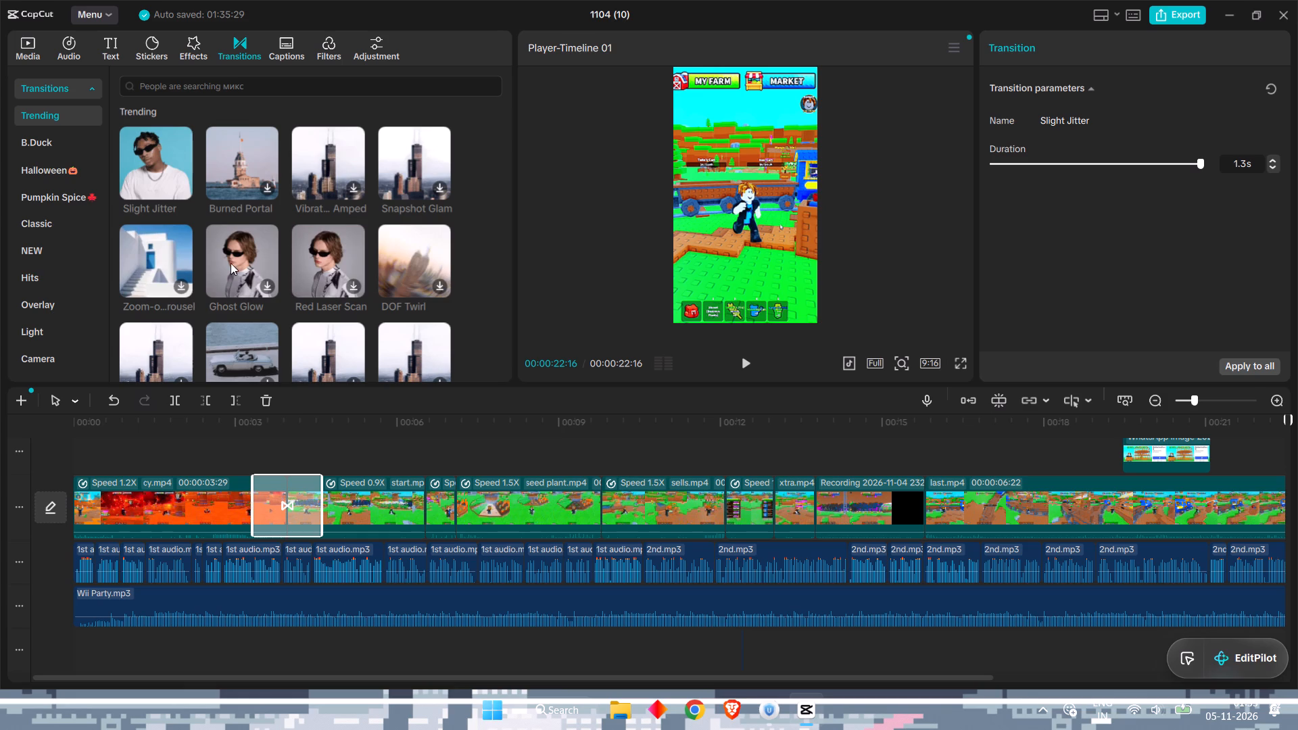
Browse further through the trending transitions and try out Box Shut over the cuts on the main track.
scroll(163, 260, "down", 1)
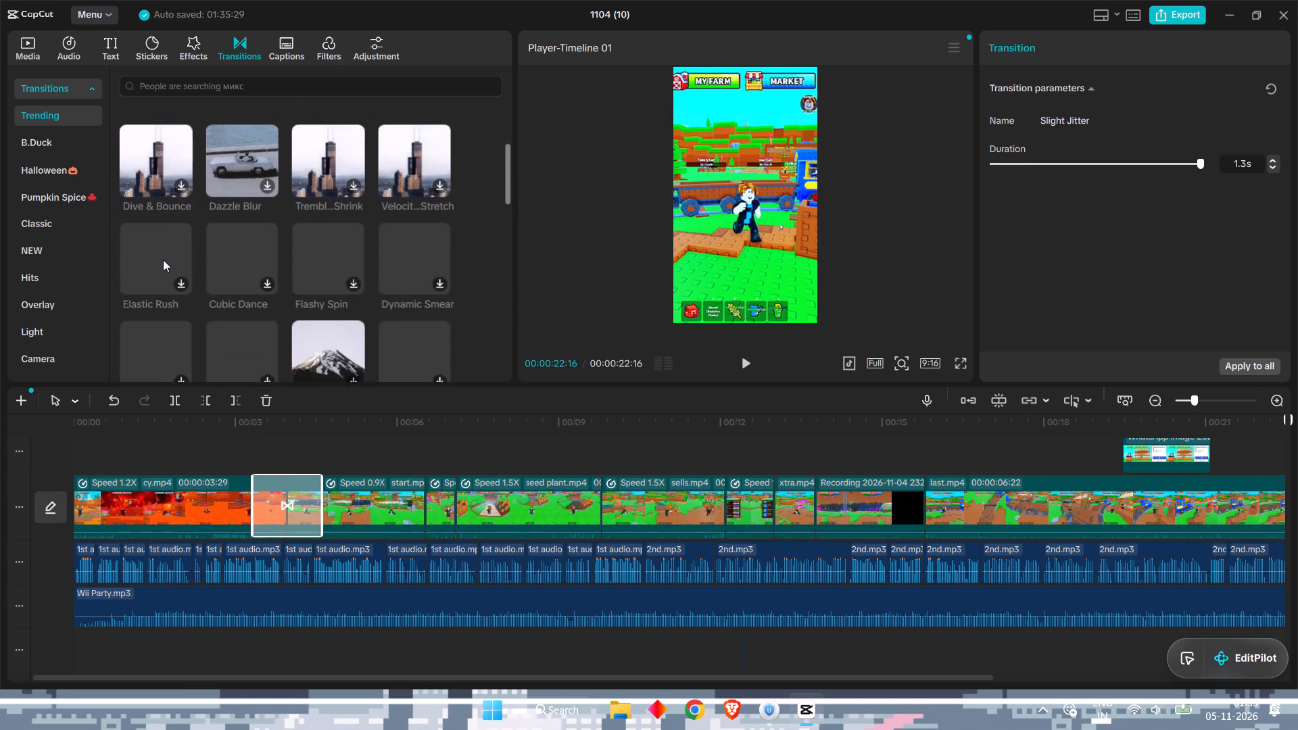
scroll(163, 260, "down", 1)
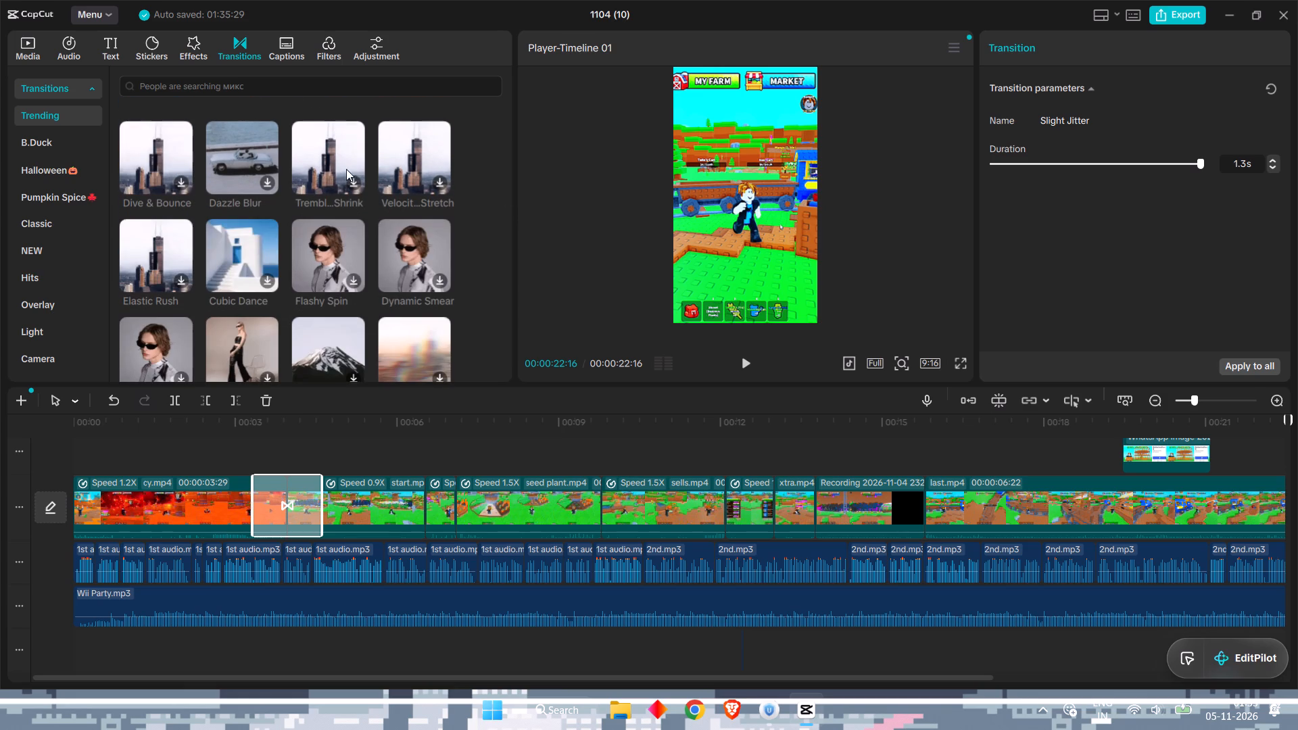
scroll(401, 263, "down", 1)
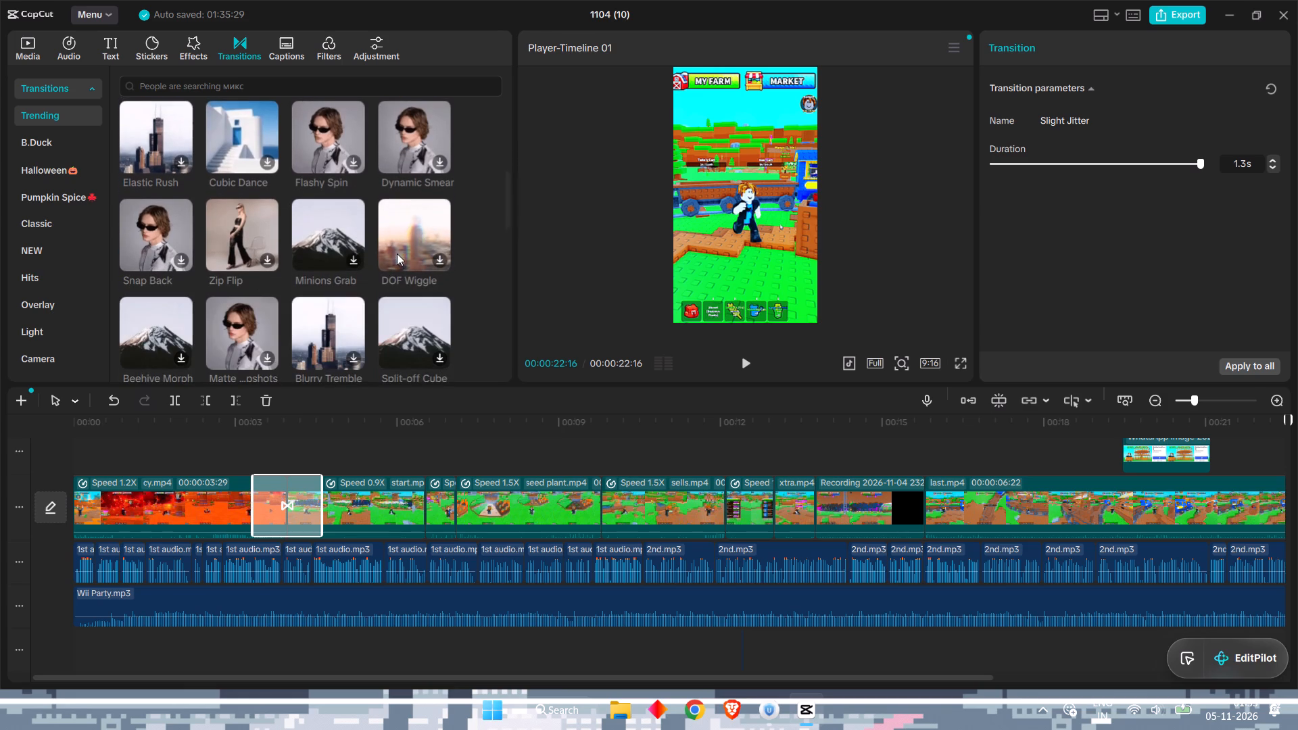
scroll(396, 250, "down", 1)
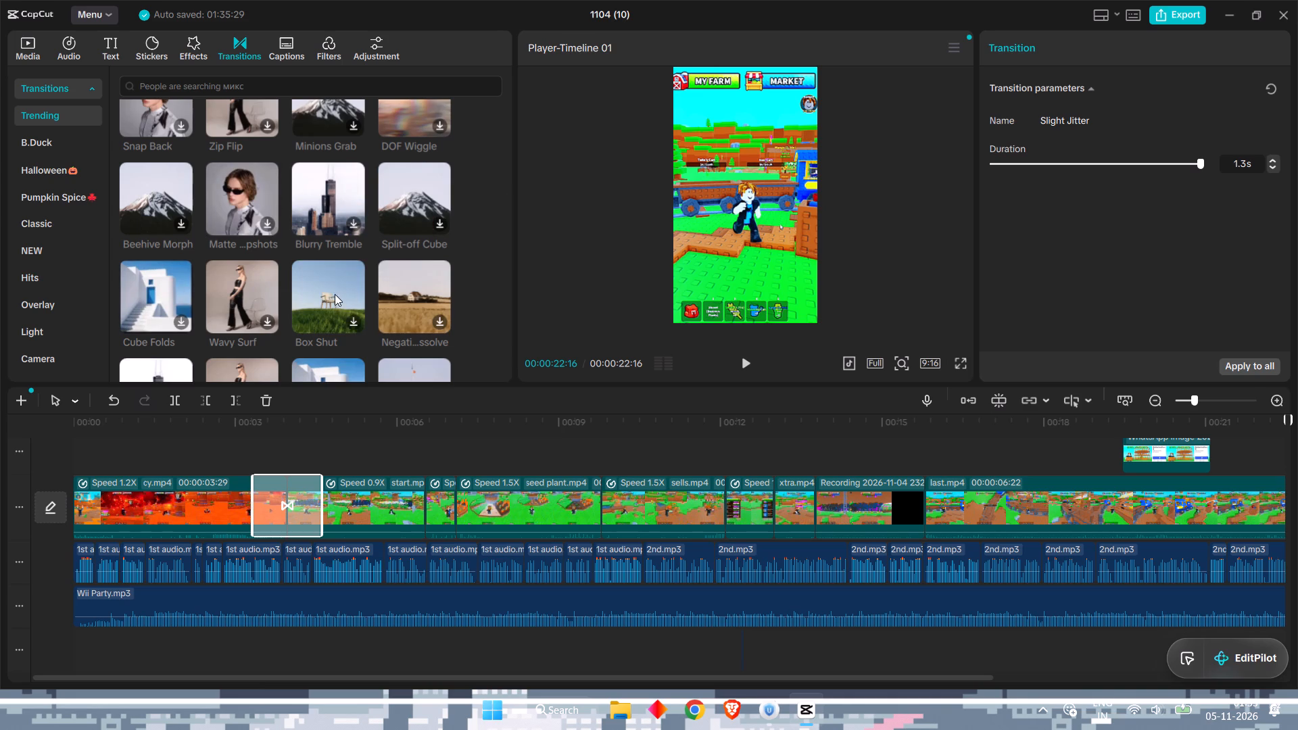
left_click_drag(332, 294, 883, 500)
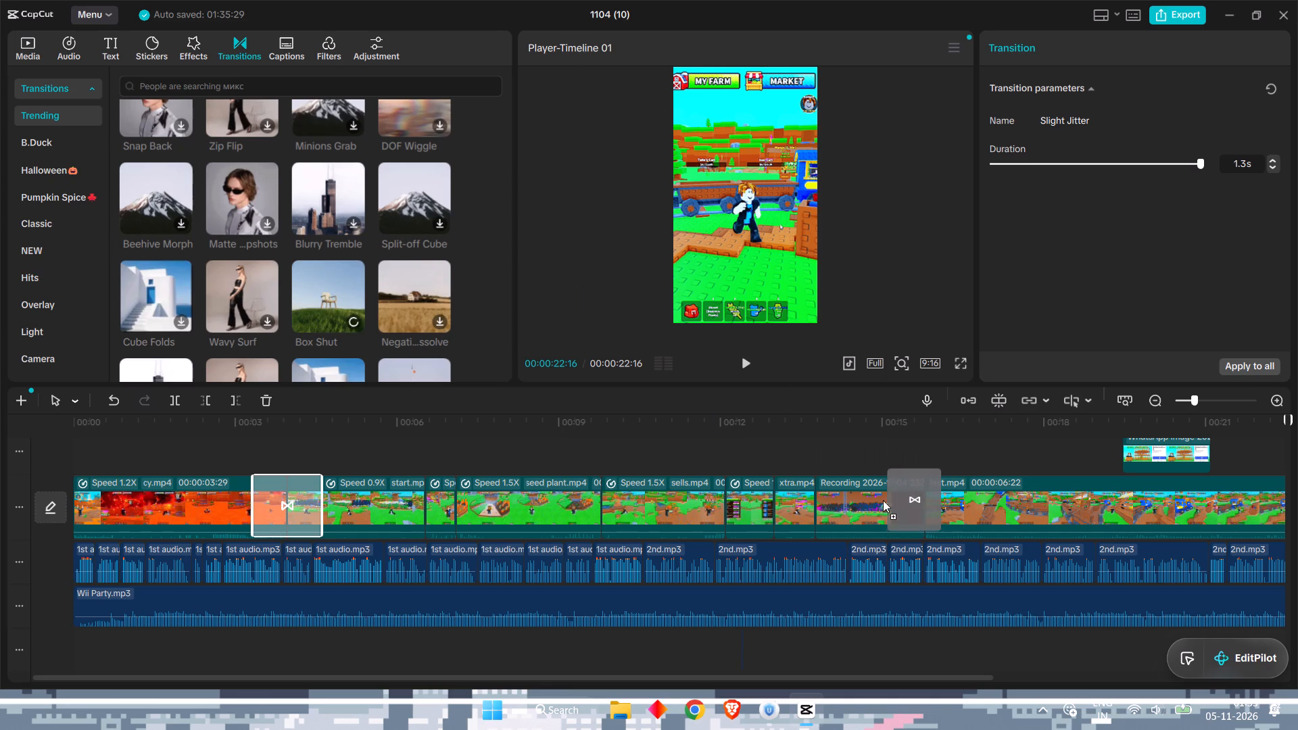
left_click_drag(883, 500, 424, 487)
scroll(815, 497, "up", 5, "ctrl")
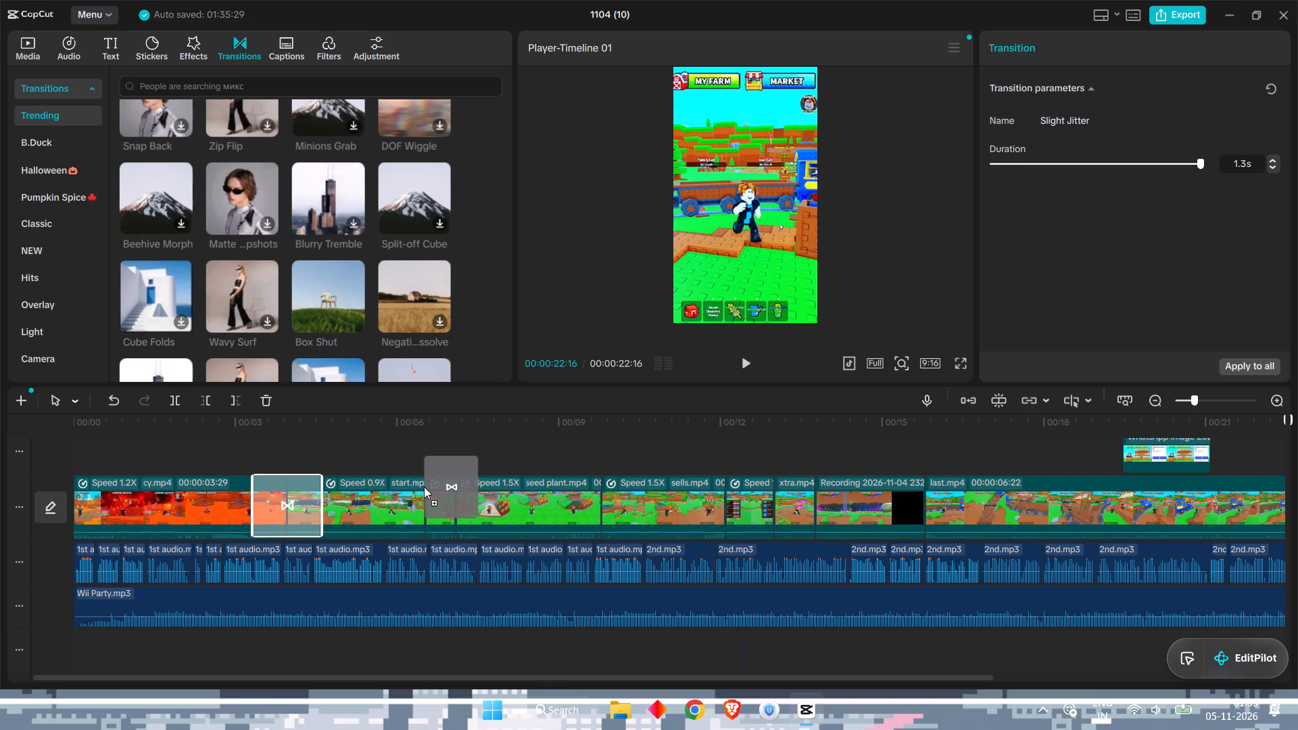
left_click_drag(424, 487, 710, 353)
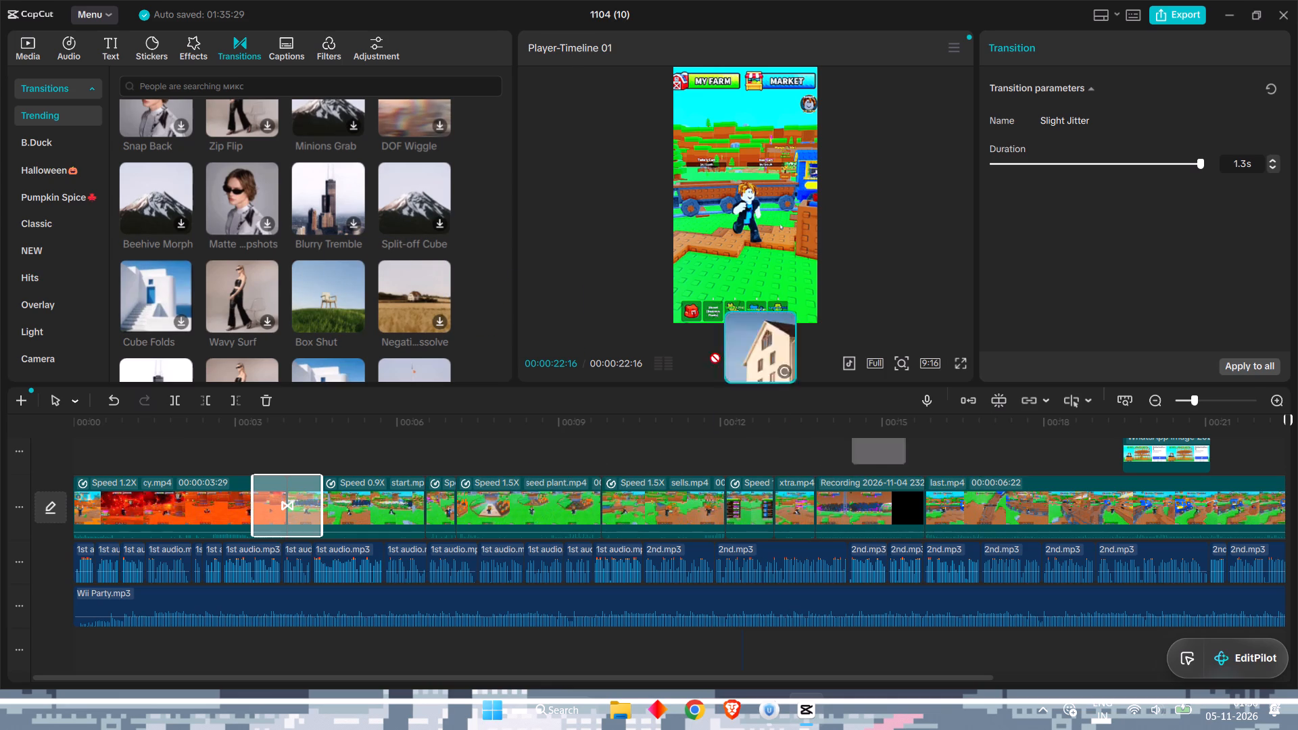
left_click_drag(710, 353, 322, 241)
scroll(312, 240, "down", 2)
scroll(381, 321, "down", 2)
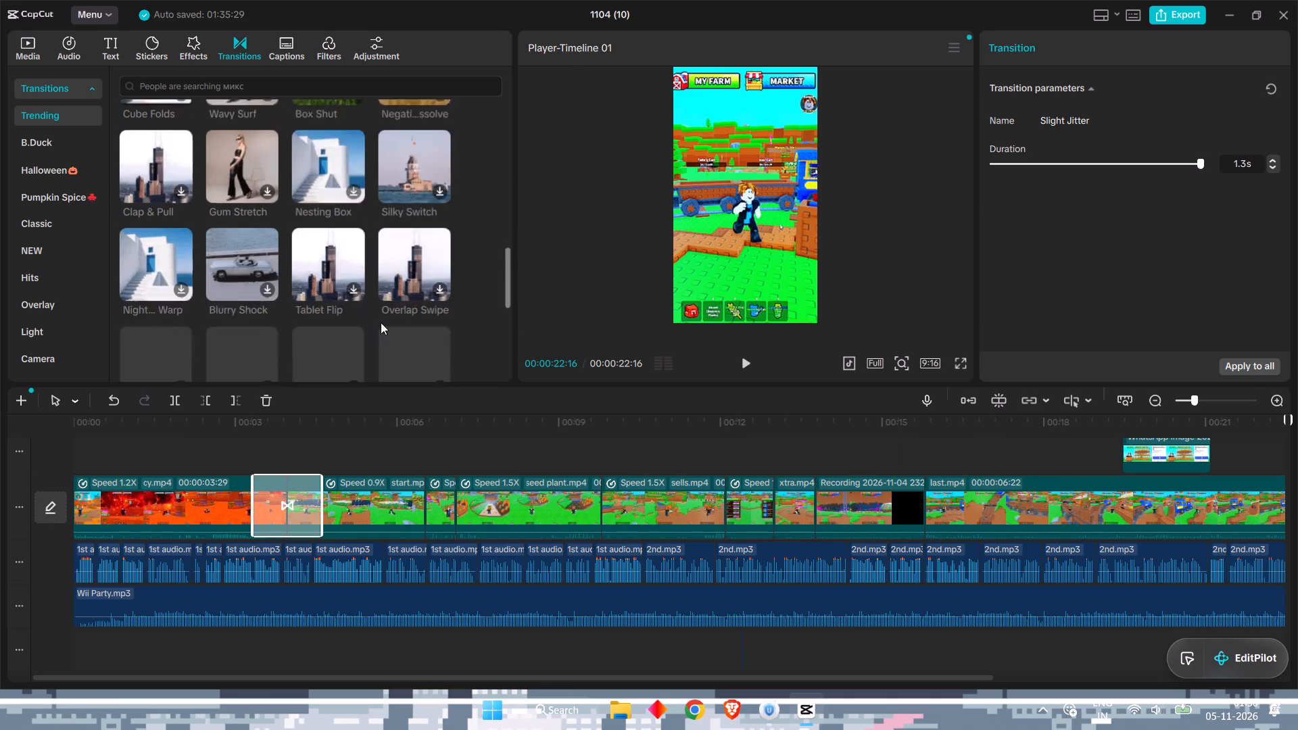
scroll(381, 322, "down", 1)
scroll(446, 237, "up", 4)
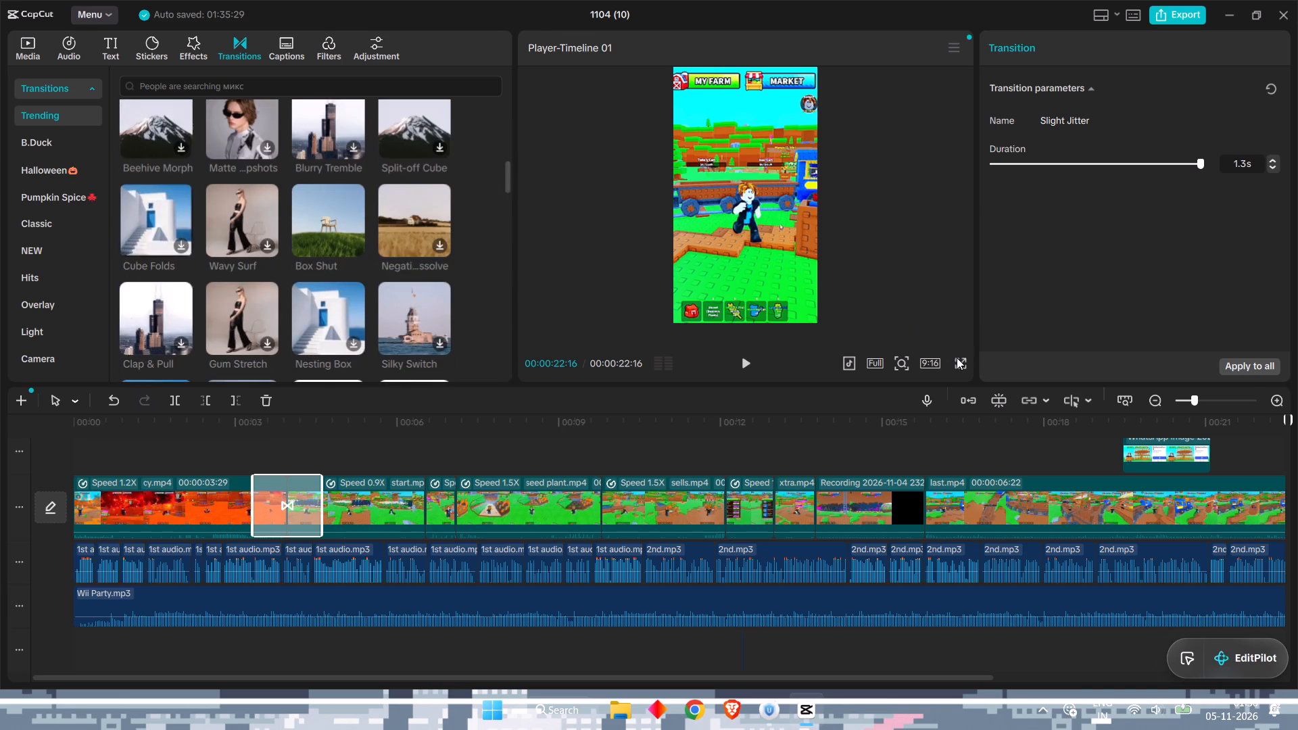
Show the preview full screen.
left_click(958, 361)
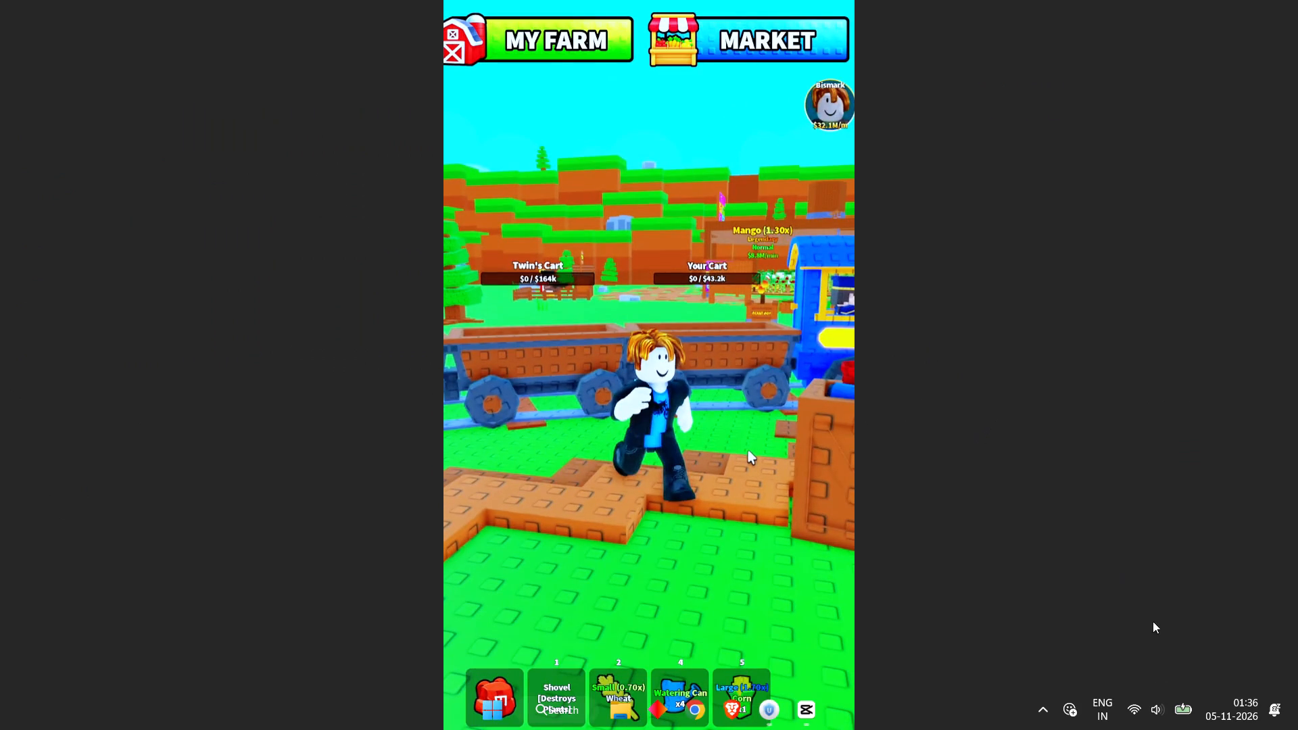
Toggle the computer's Bluetooth and return to the full-screen preview.
left_click(1129, 702)
left_click(1108, 393)
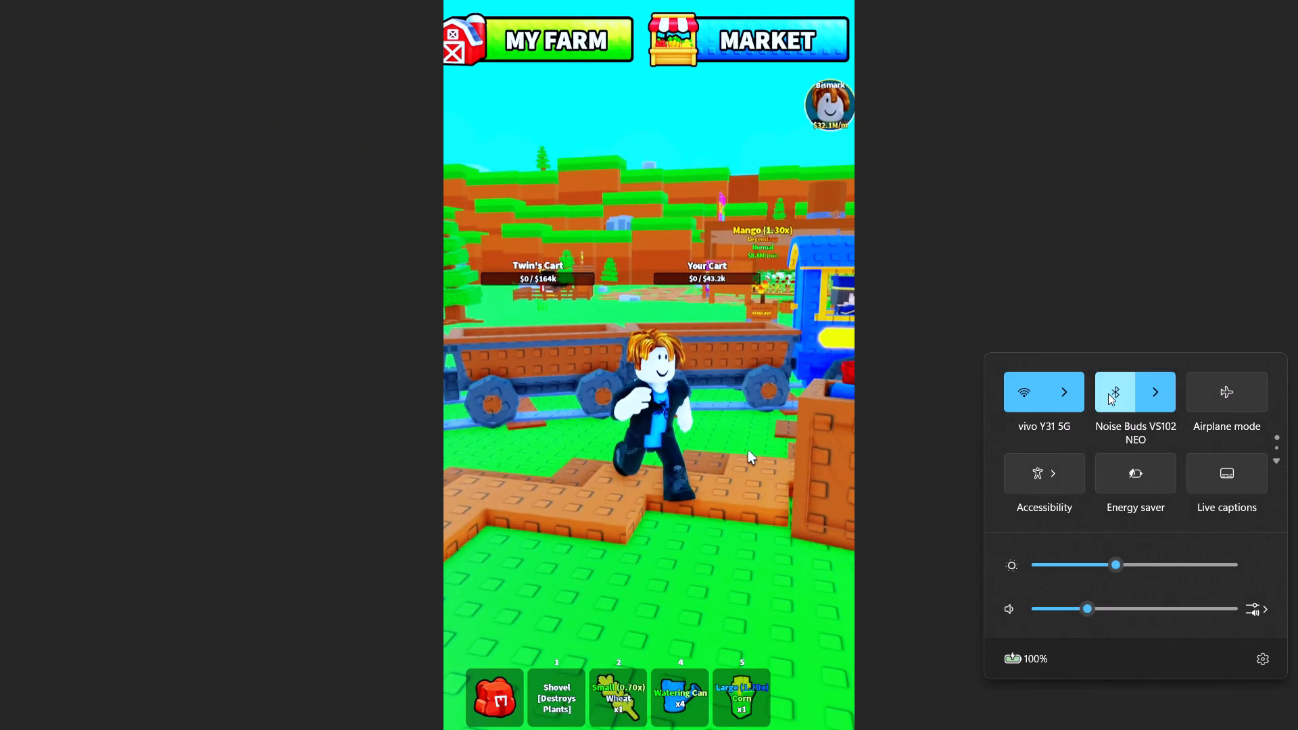
left_click(494, 396)
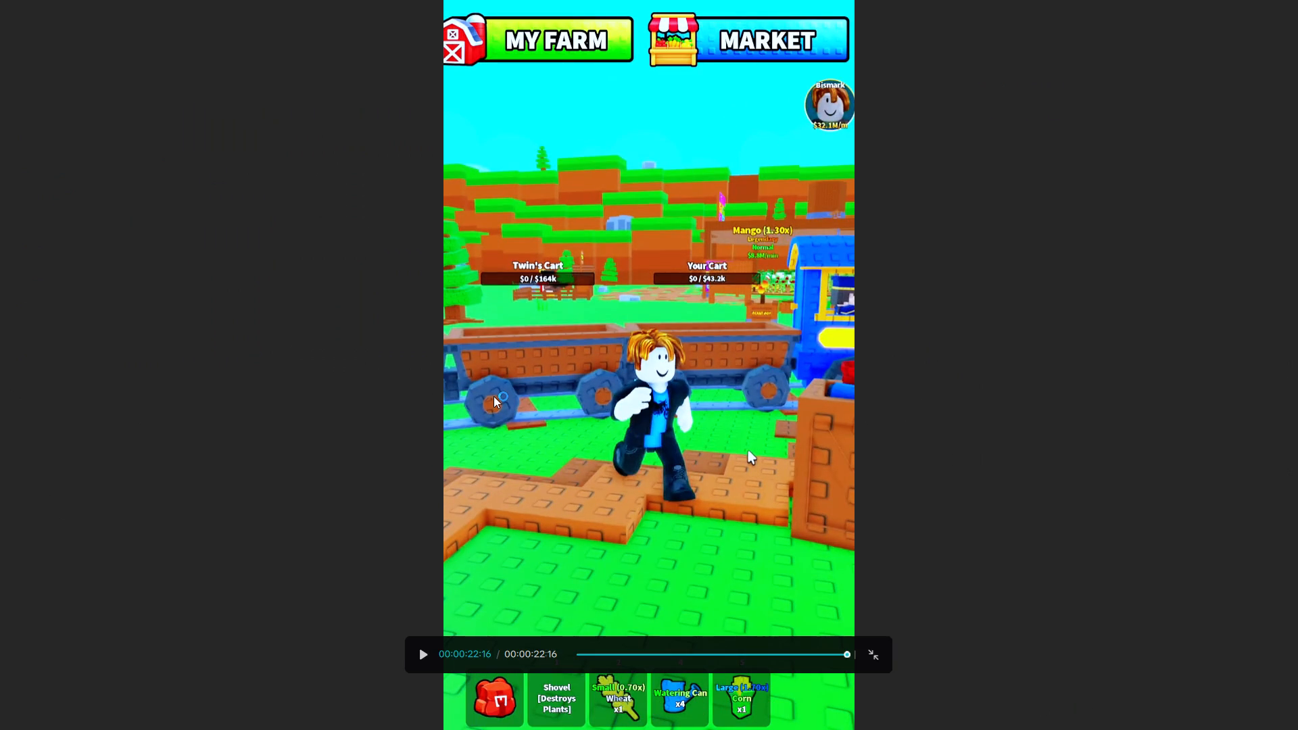
Play the short full screen from the start, step back frame by frame through the opening, and leave full screen.
key("space")
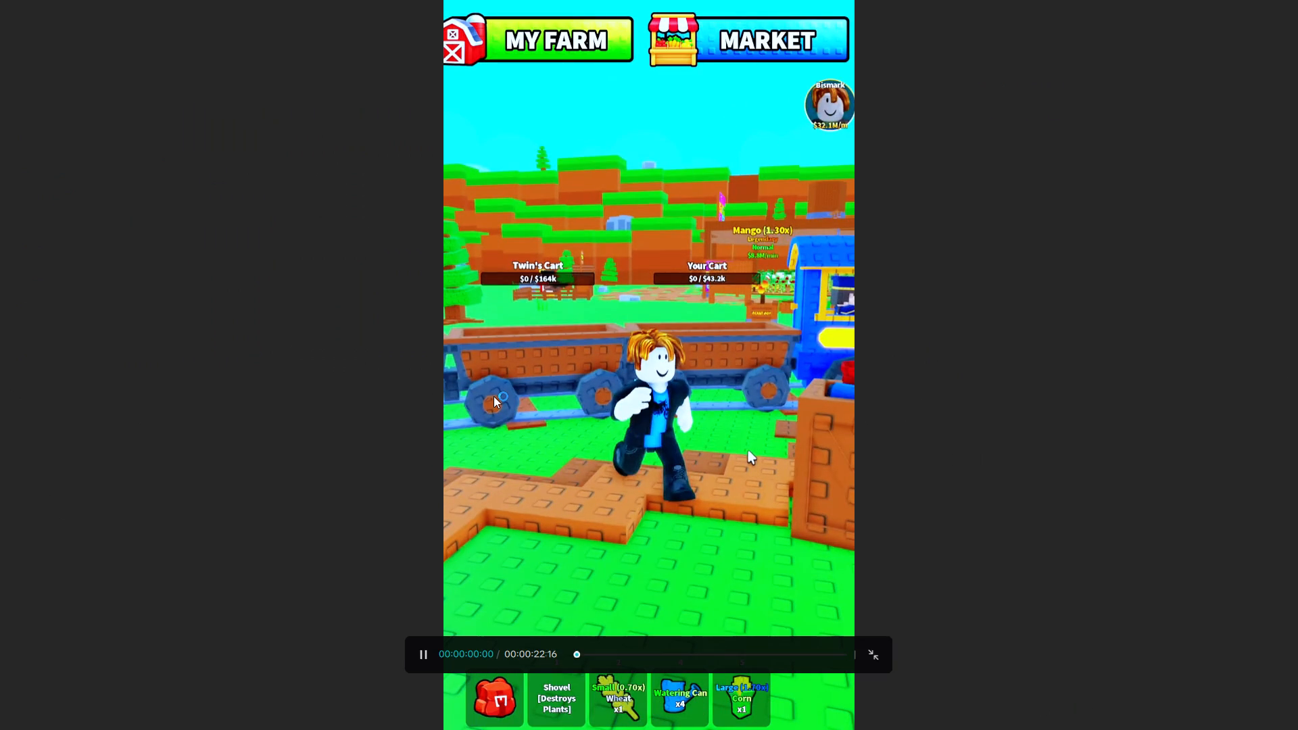
key("space")
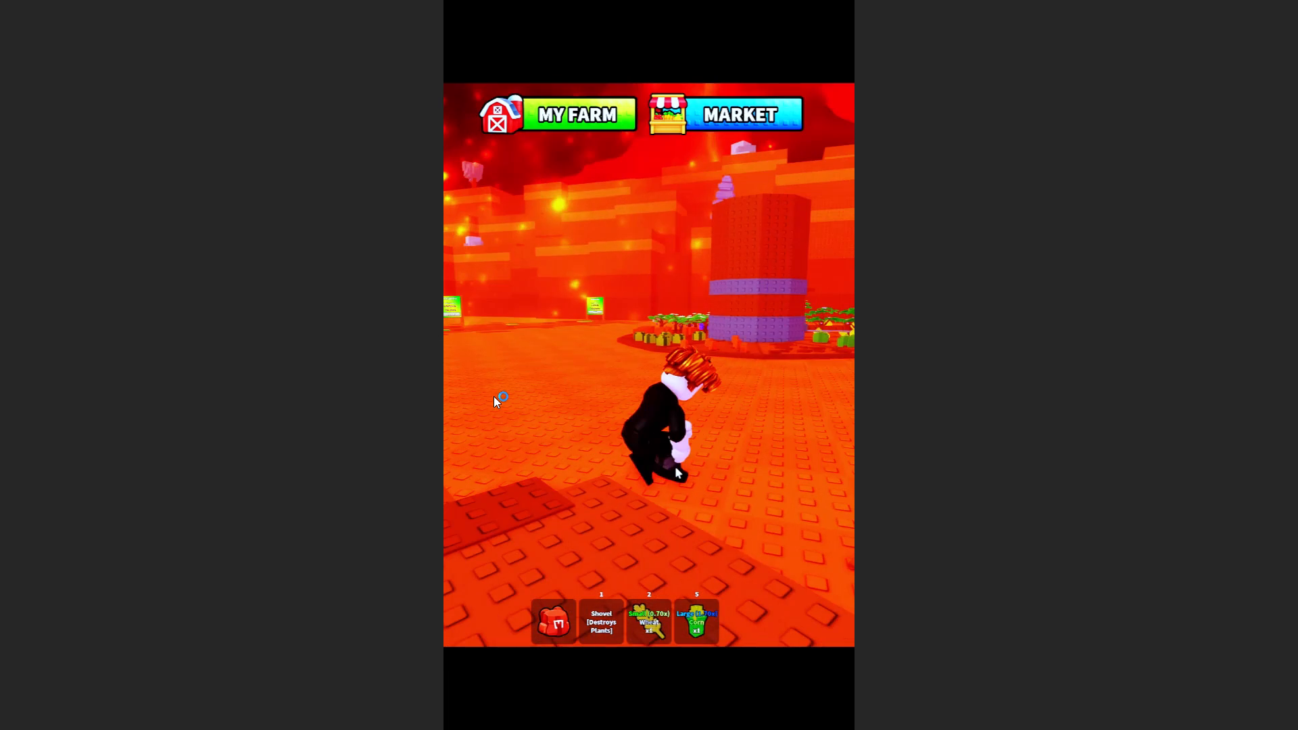
key("Left")
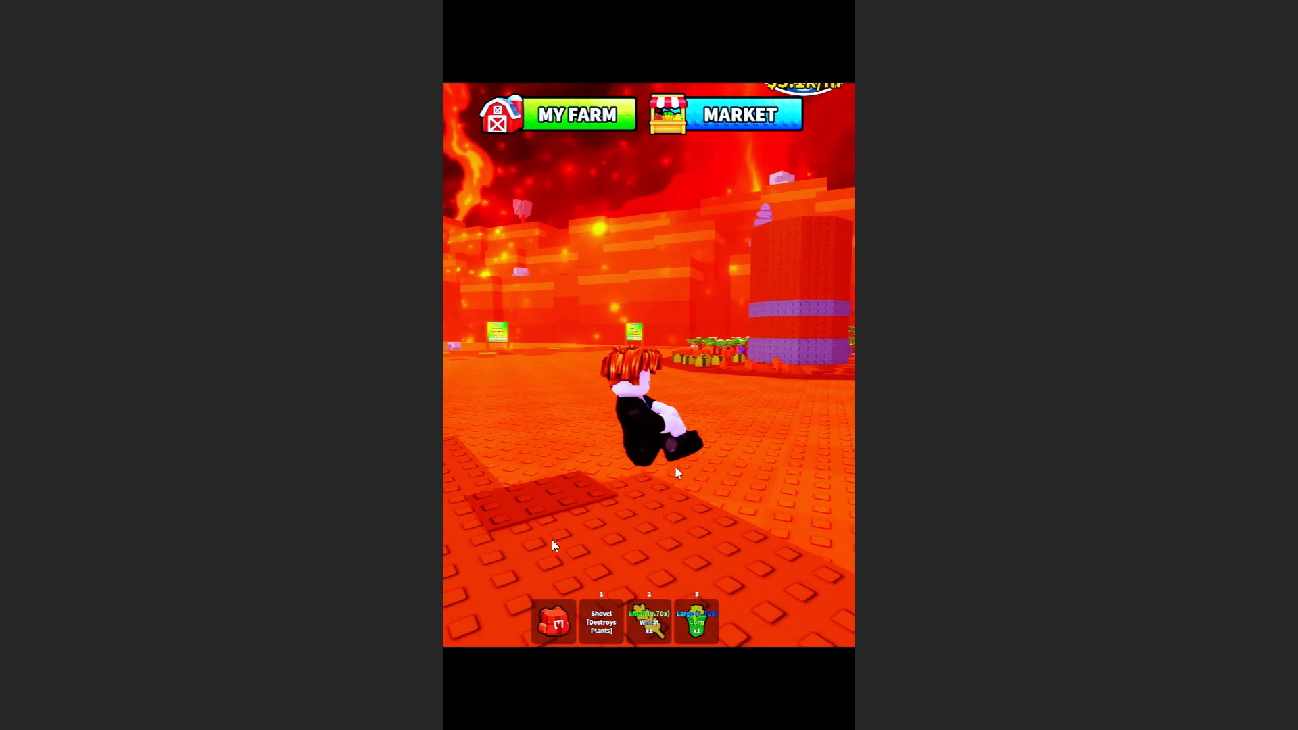
key("Left")
key("Left")
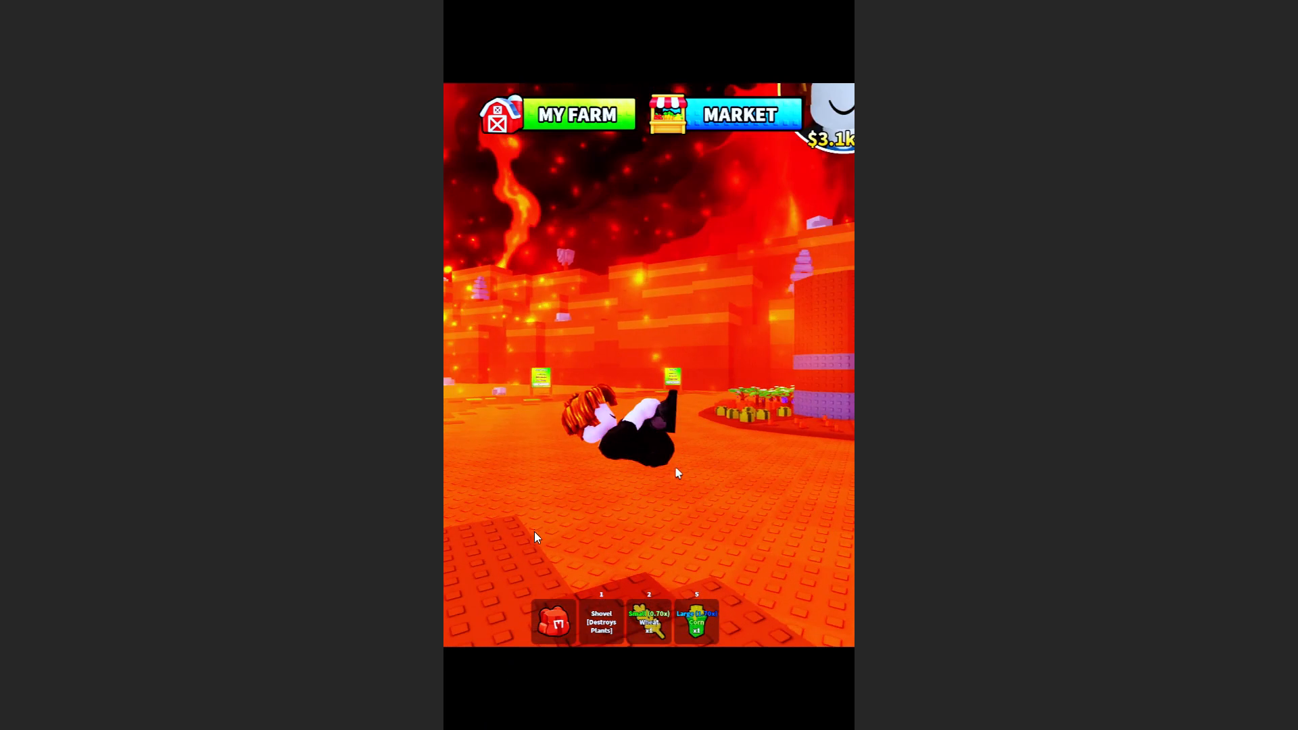
key("Left")
key("Left")
key("Left")
key("Left")
key("Left")
key("Left")
key("Left")
key("Left")
key("Left")
key("Left")
key("Left")
key("Left")
key("Left")
key("Left")
key("Left")
key("Left")
key("Left")
key("Left")
key("Left")
key("Left")
key("Left")
key("Left")
key("Left")
key("Left")
key("Left")
key("Left")
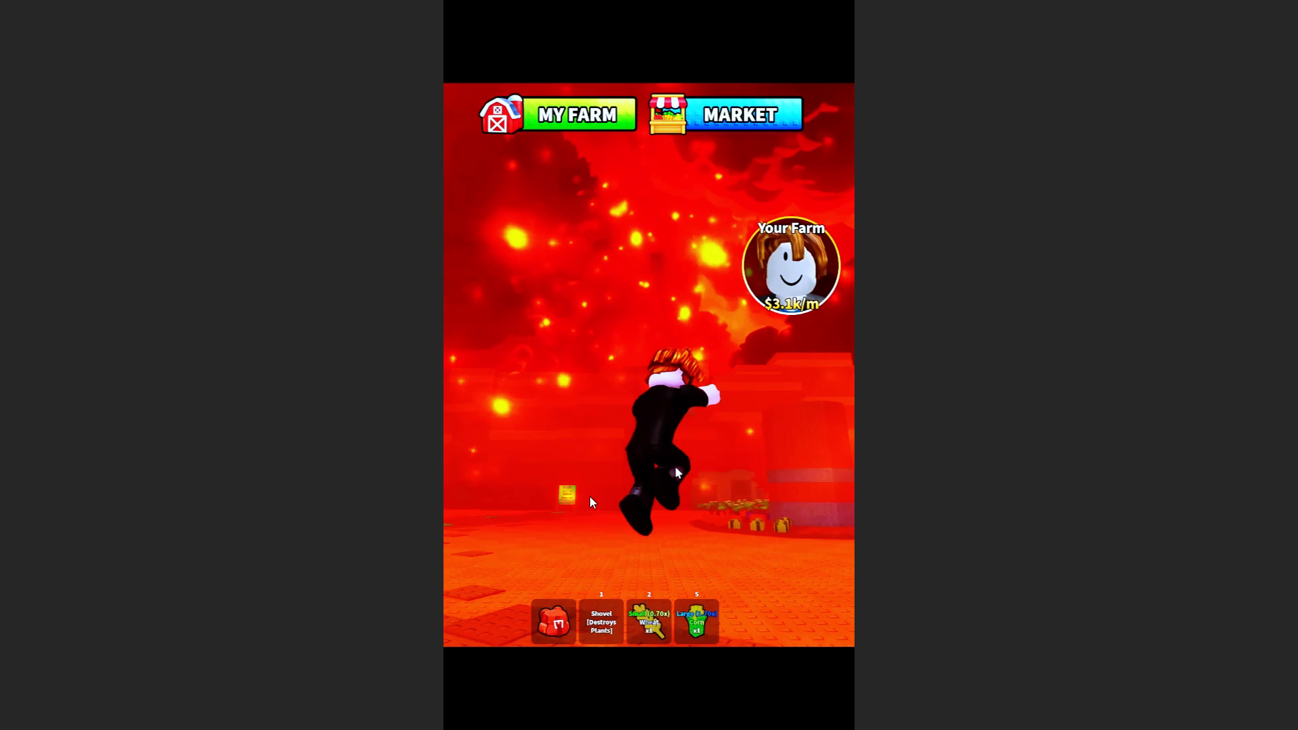
key("Escape")
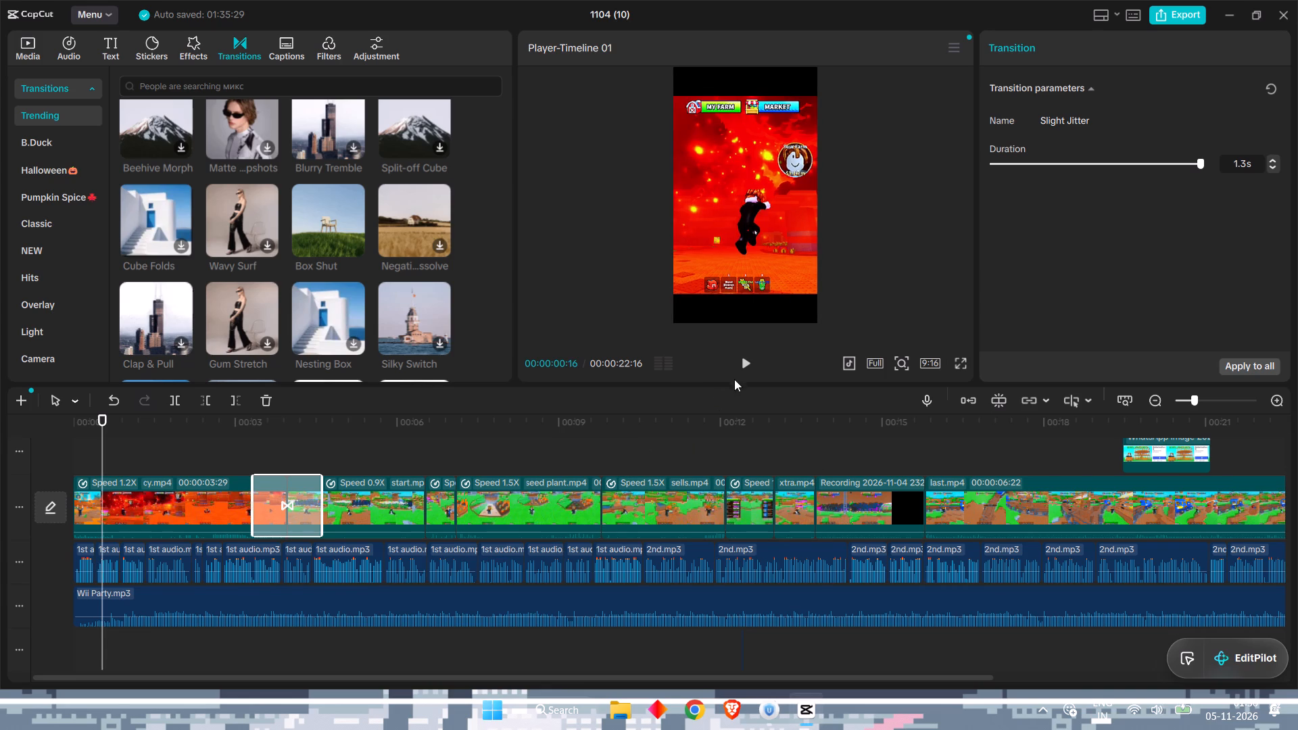
Play the short from near its opening through to the end to review the cuts and transitions.
left_click(757, 356)
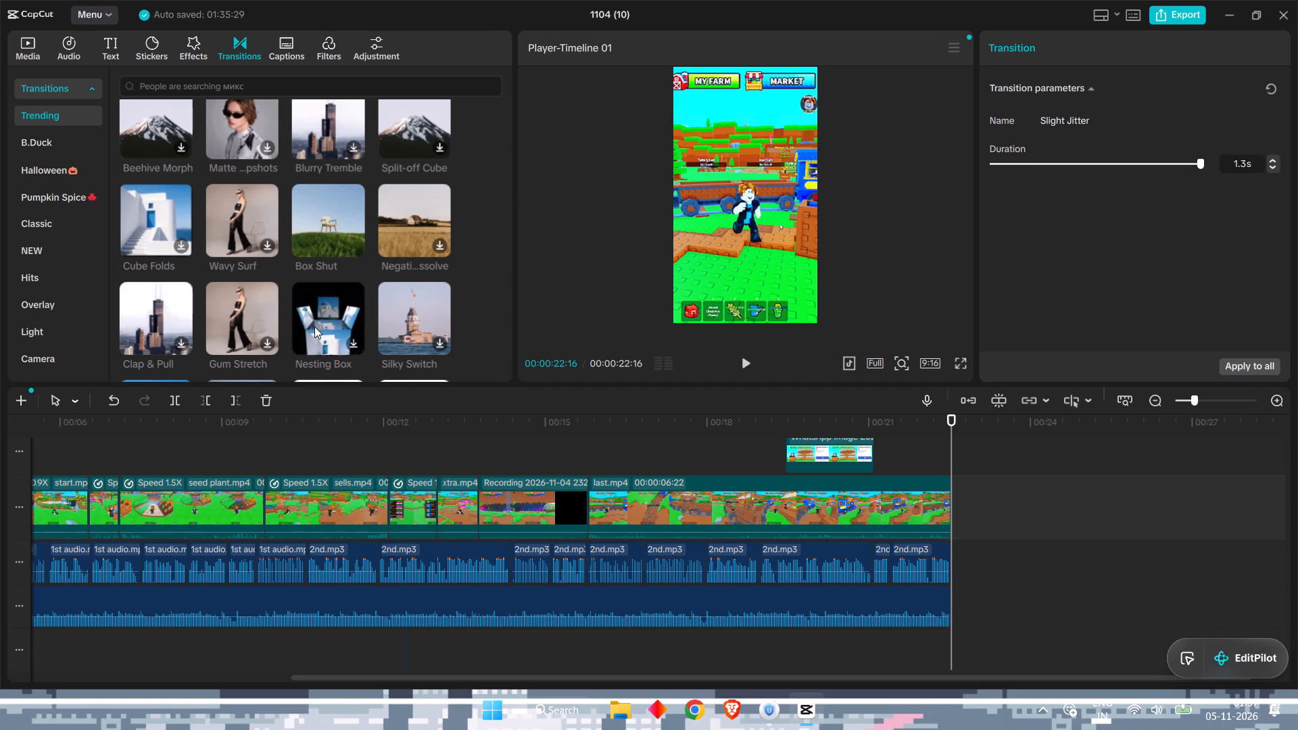
scroll(386, 291, "down", 2)
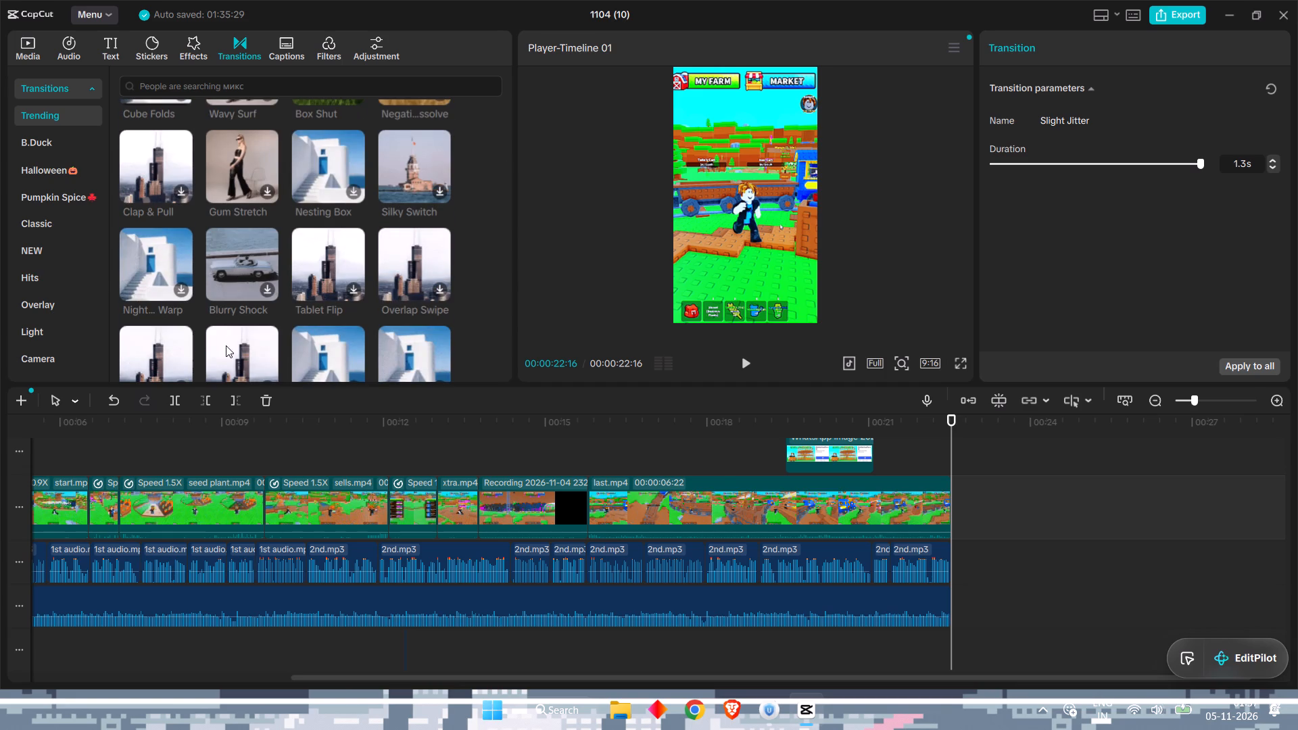
left_click(741, 703)
left_click(254, 16)
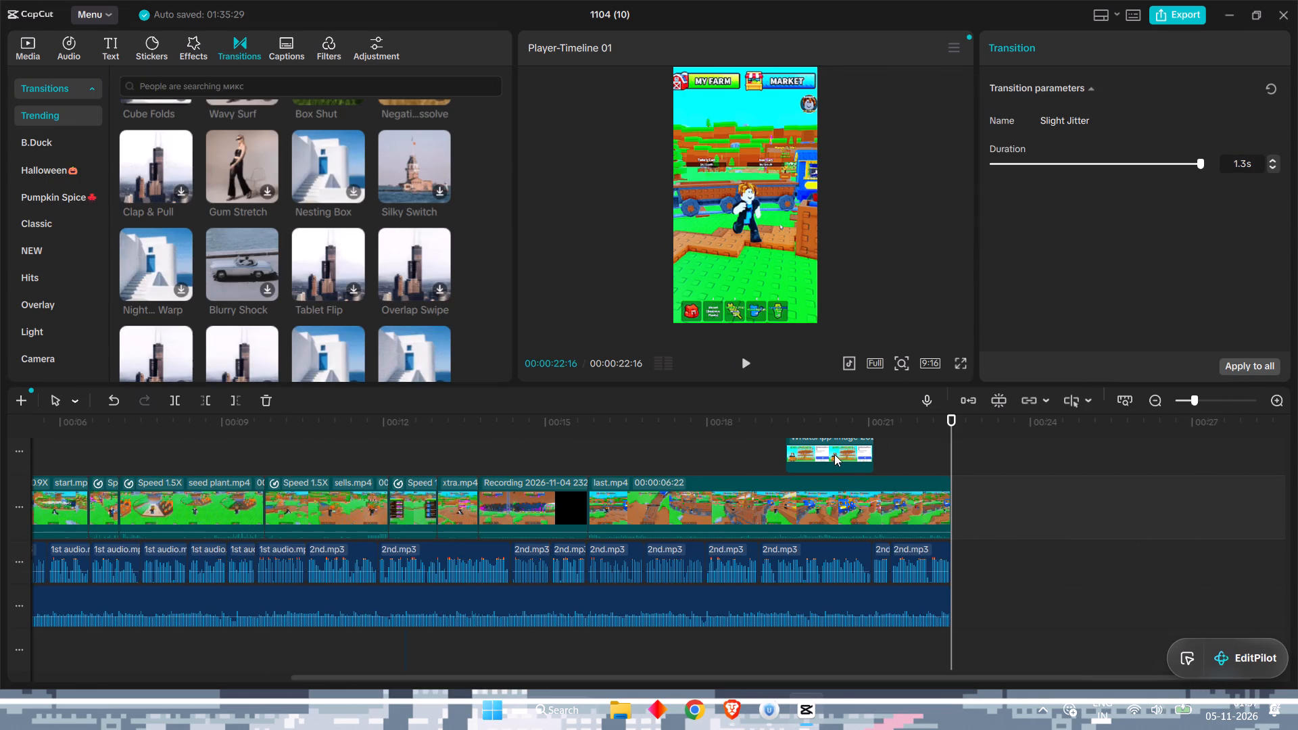
Return to the beginning of the short and replay the first seconds twice, checking the Slight Jitter transition and the following cut.
left_click_drag(953, 412, 942, 412)
left_click_drag(951, 418, 0, 363)
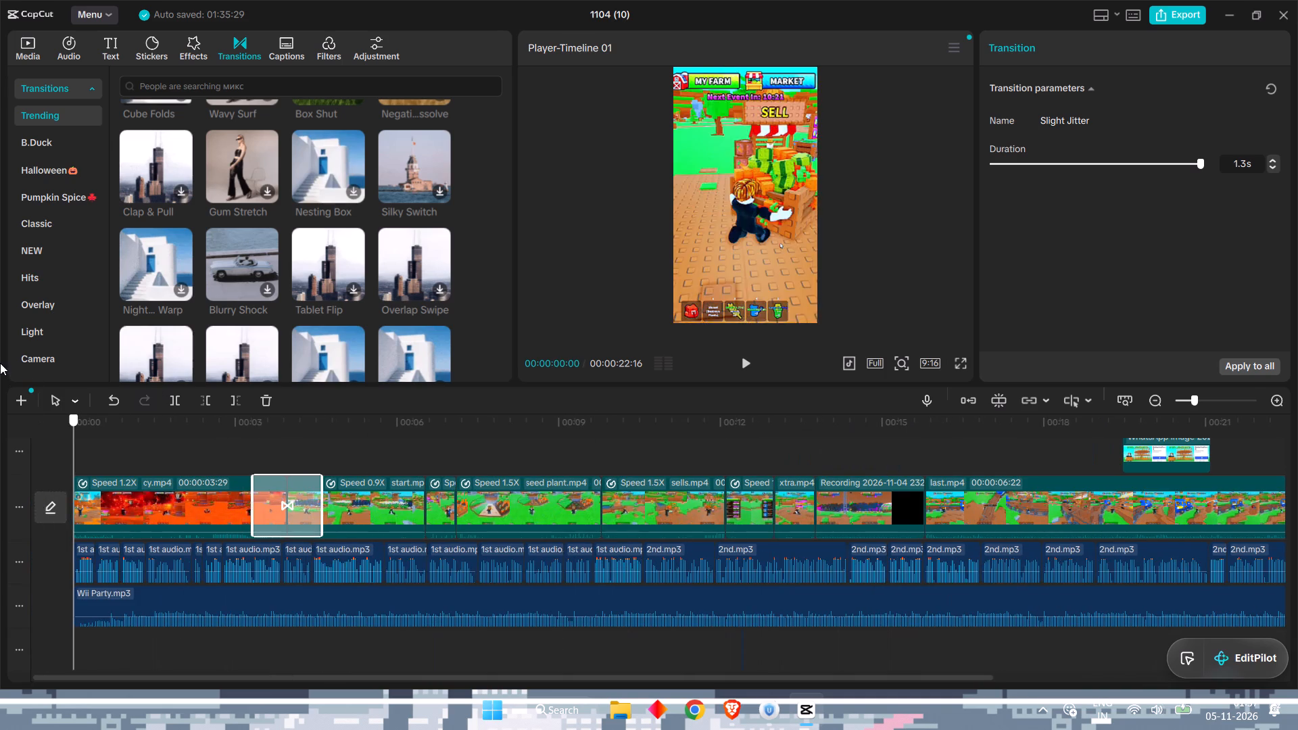
left_click_drag(0, 363, 250, 404)
left_click(750, 364)
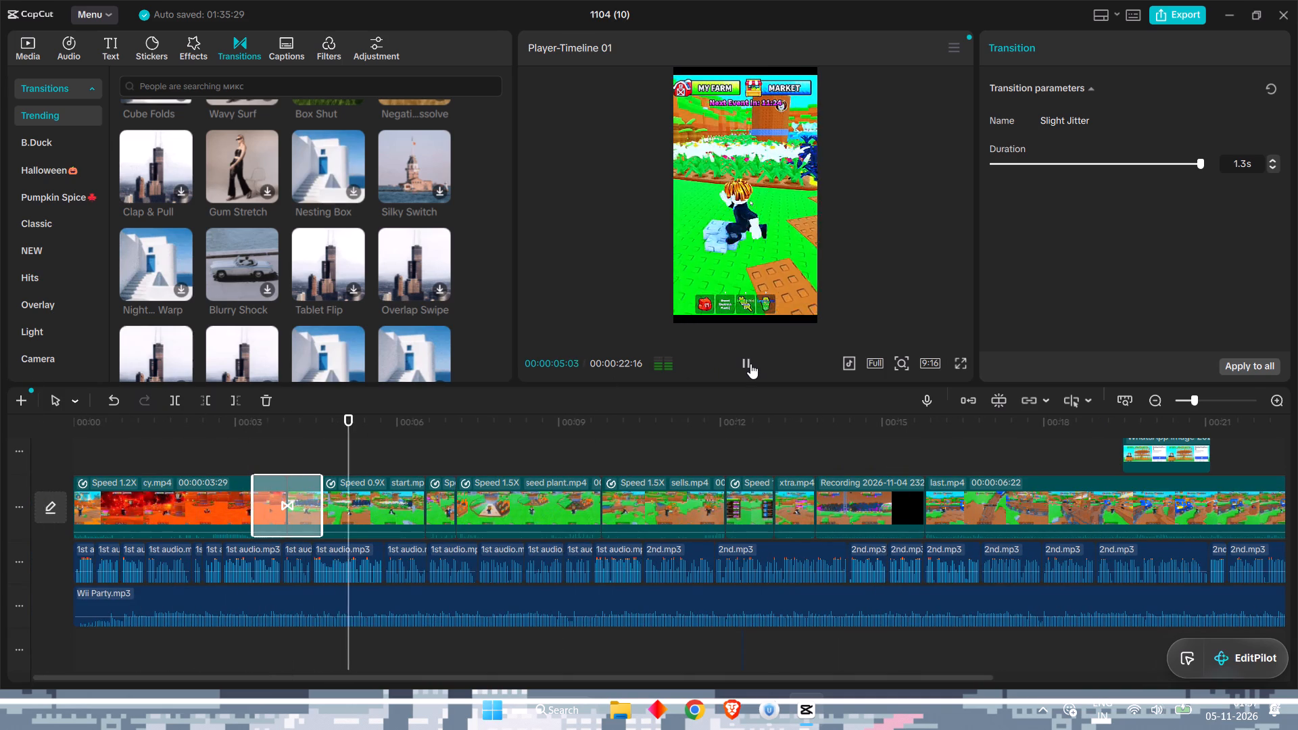
left_click(750, 364)
left_click_drag(356, 416, 98, 428)
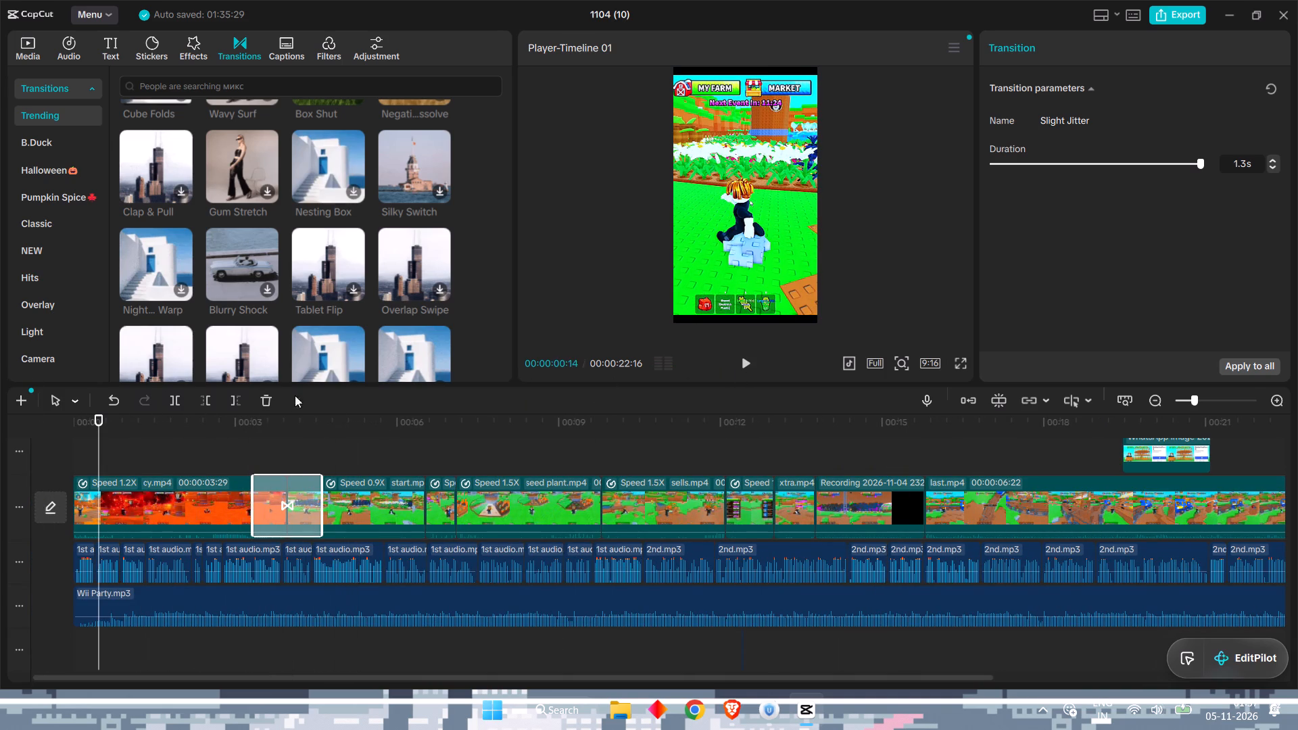
left_click(738, 366)
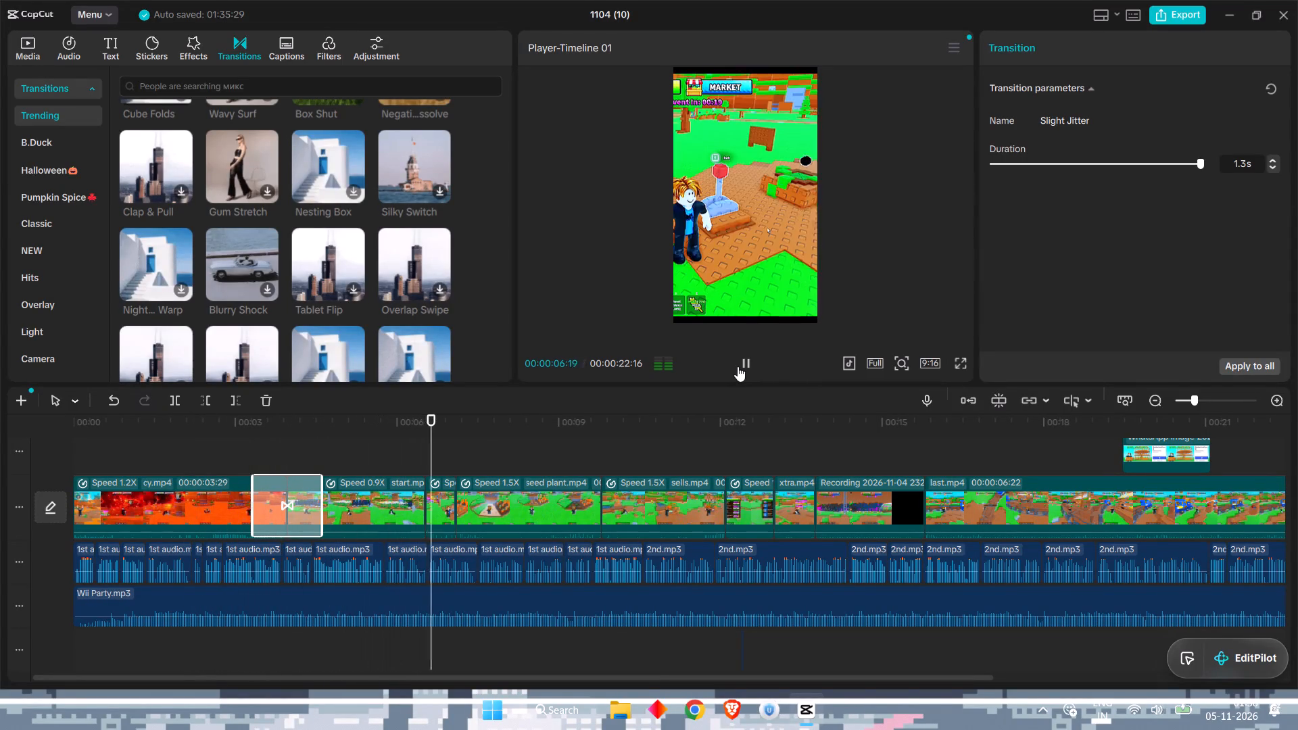
left_click(738, 366)
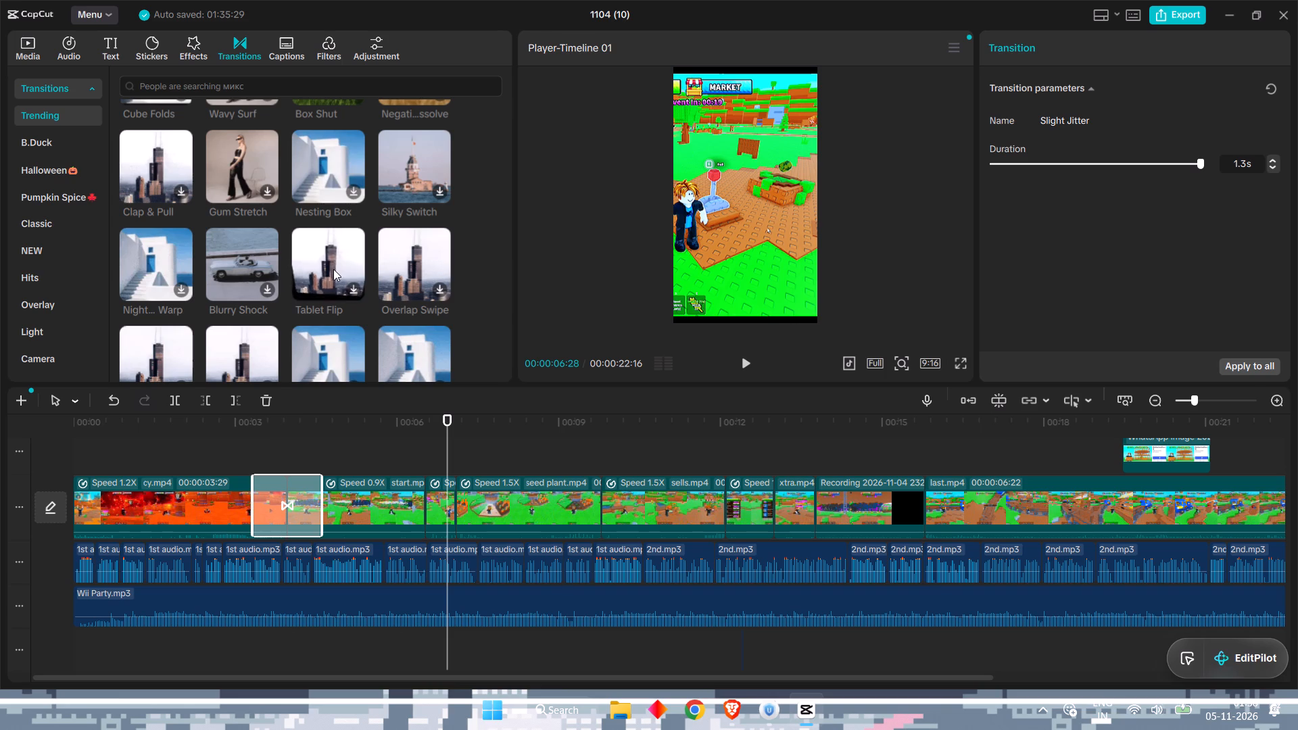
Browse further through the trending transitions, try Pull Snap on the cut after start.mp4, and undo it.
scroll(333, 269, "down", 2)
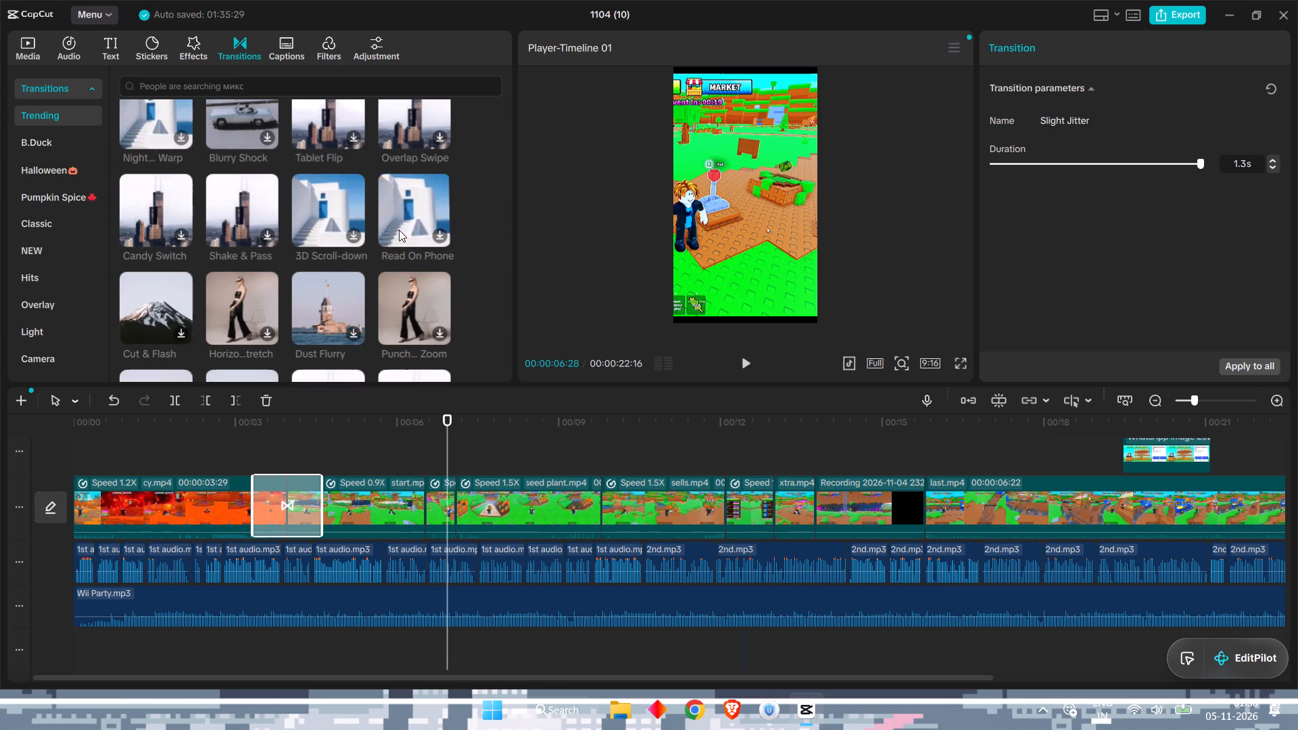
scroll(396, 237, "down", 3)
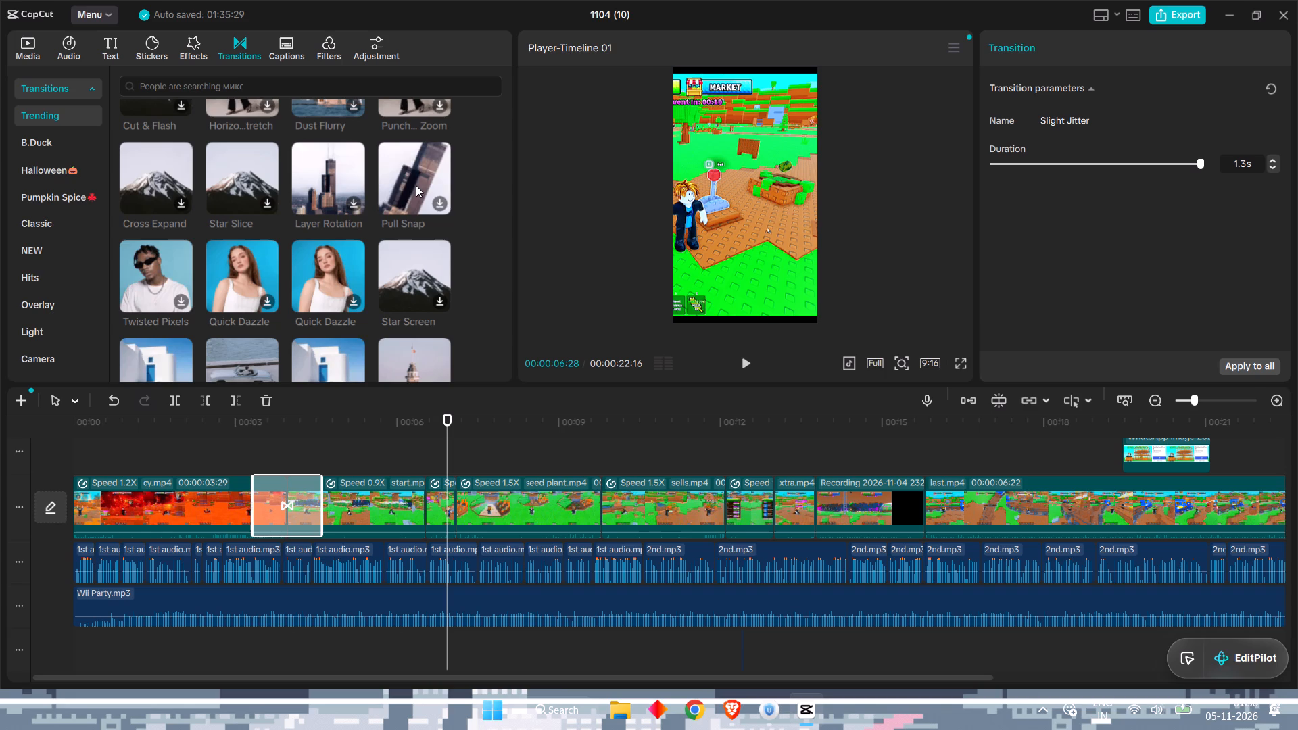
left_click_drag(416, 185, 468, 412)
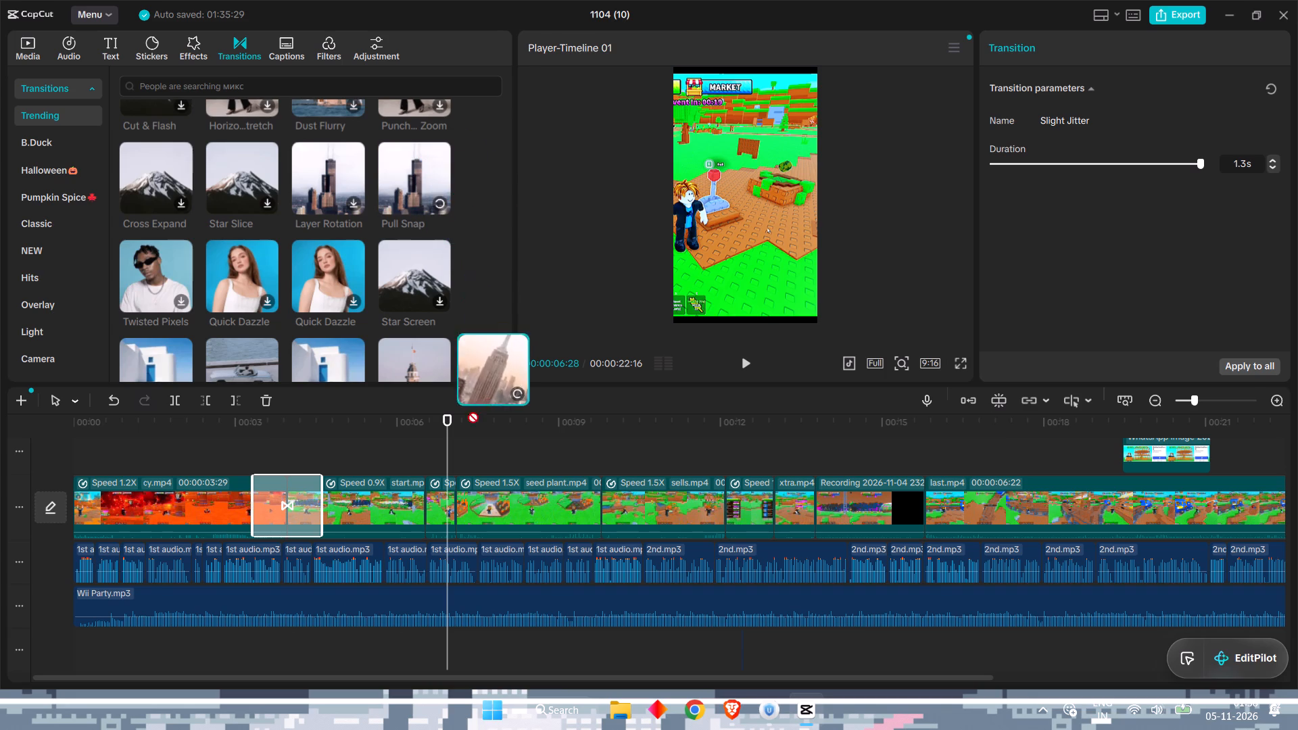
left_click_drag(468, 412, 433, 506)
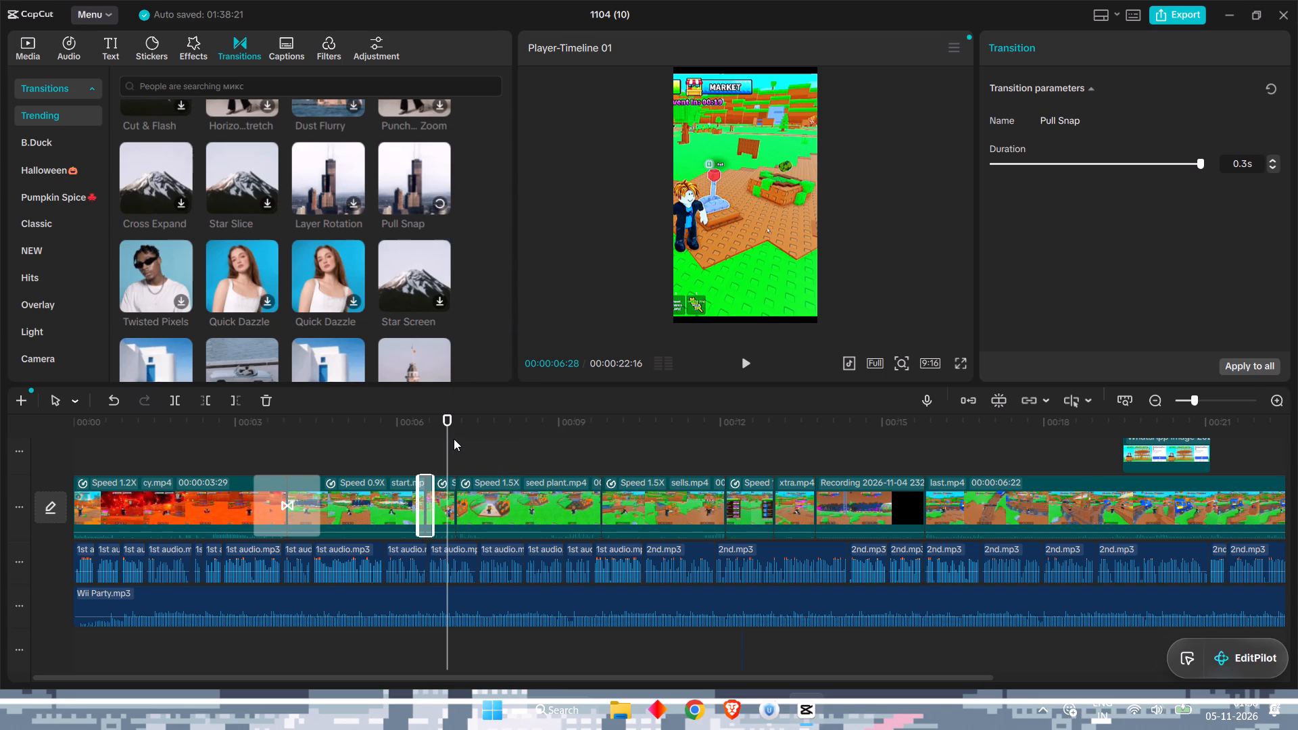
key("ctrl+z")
Add the Pull Snap transition to the cut between start.mp4 and the short clip following it on the main track.
scroll(468, 517, "up", 10, "ctrl")
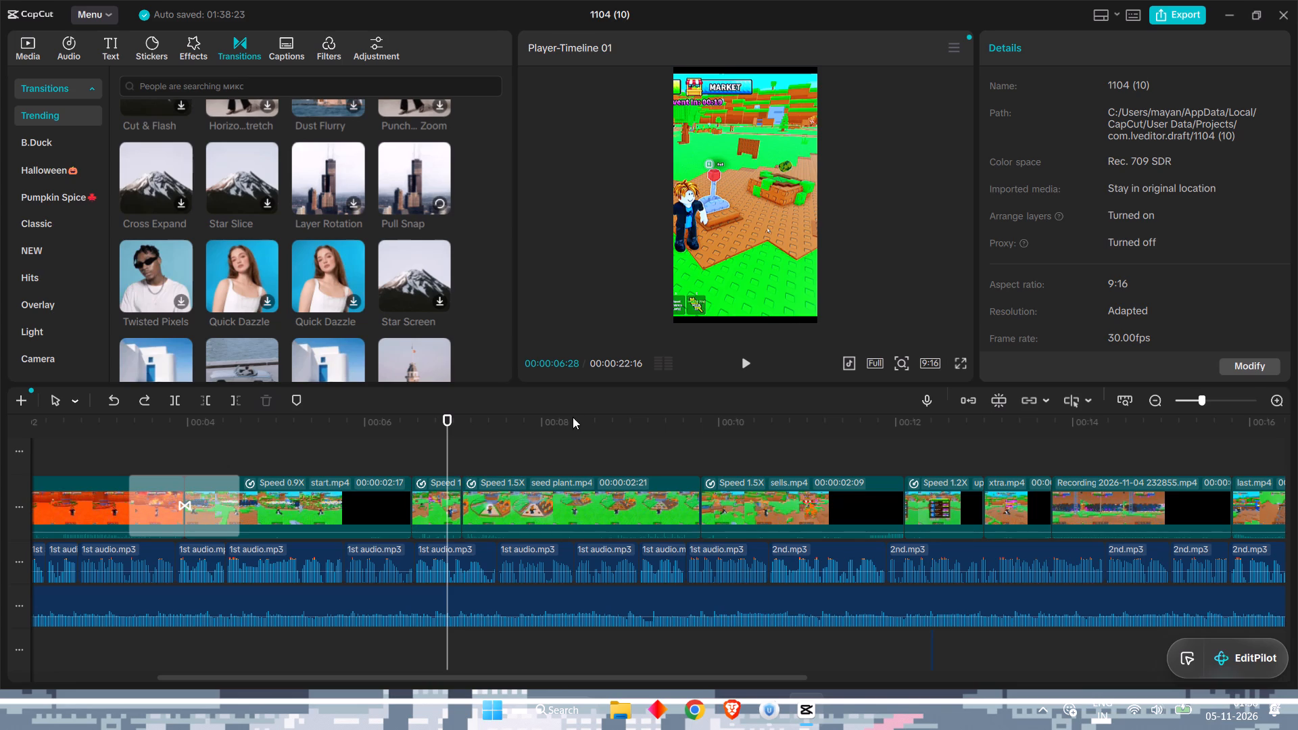
left_click_drag(447, 420, 407, 422)
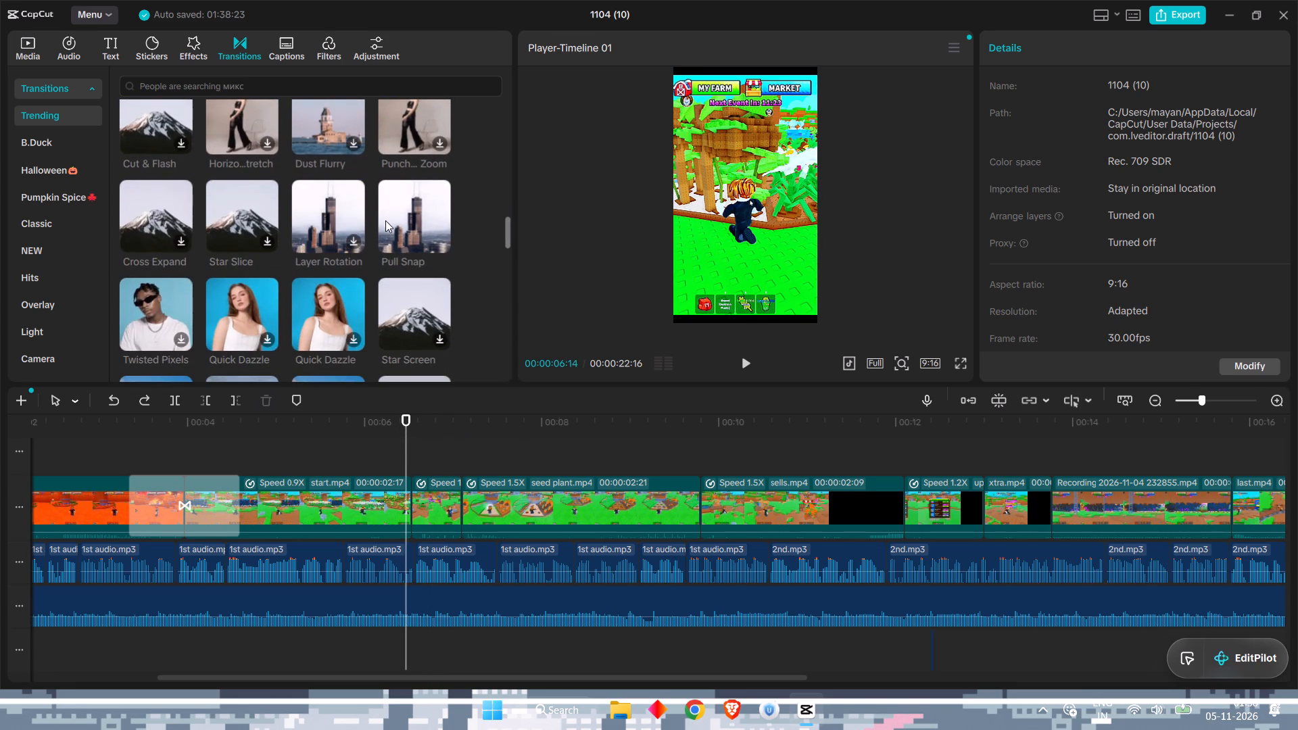
left_click_drag(401, 219, 410, 499)
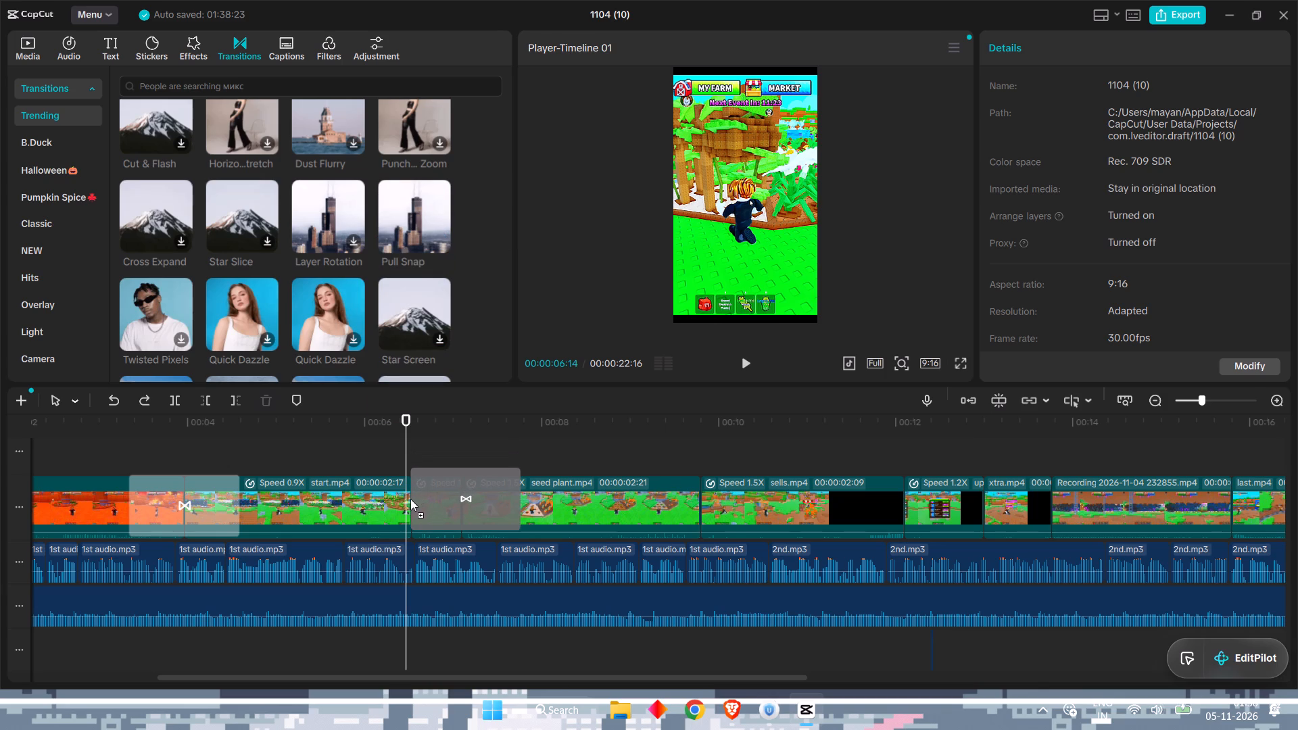
left_click_drag(410, 499, 408, 506)
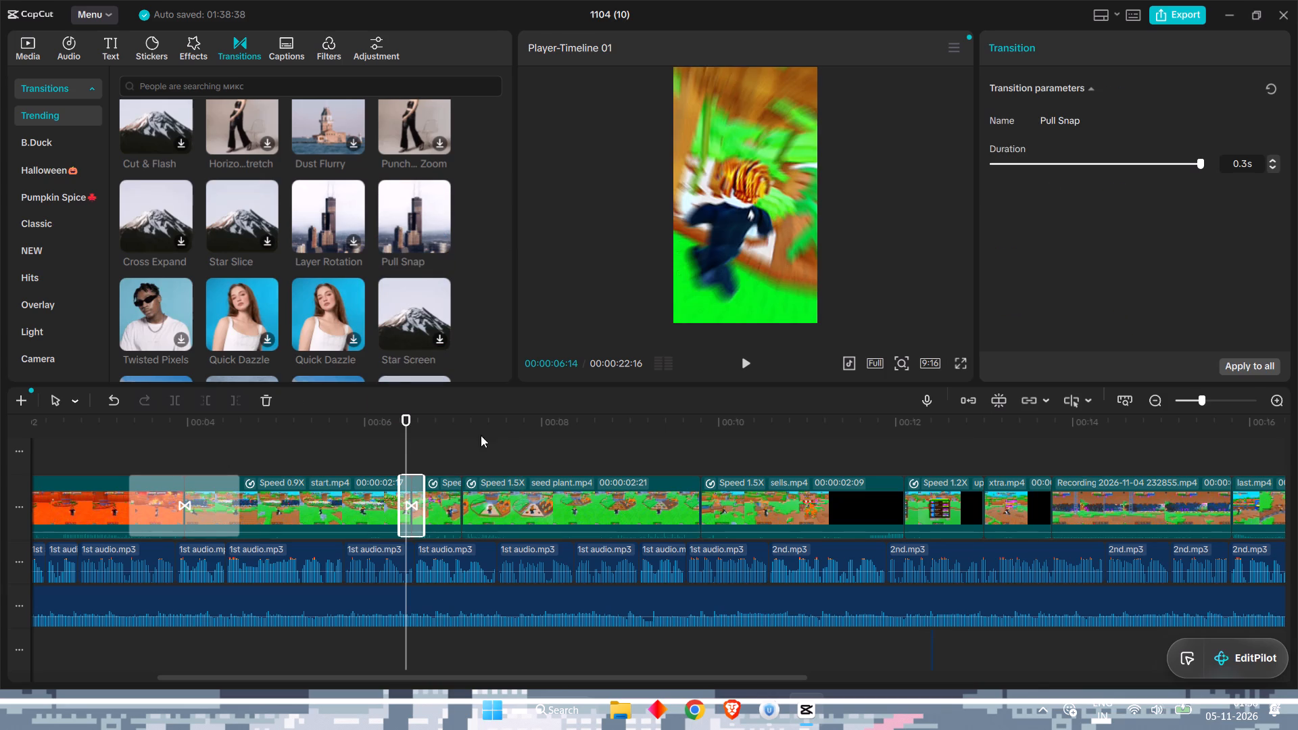
Play the short from the Pull Snap transition through to the start of last.mp4, checking the remaining cuts.
left_click(746, 360)
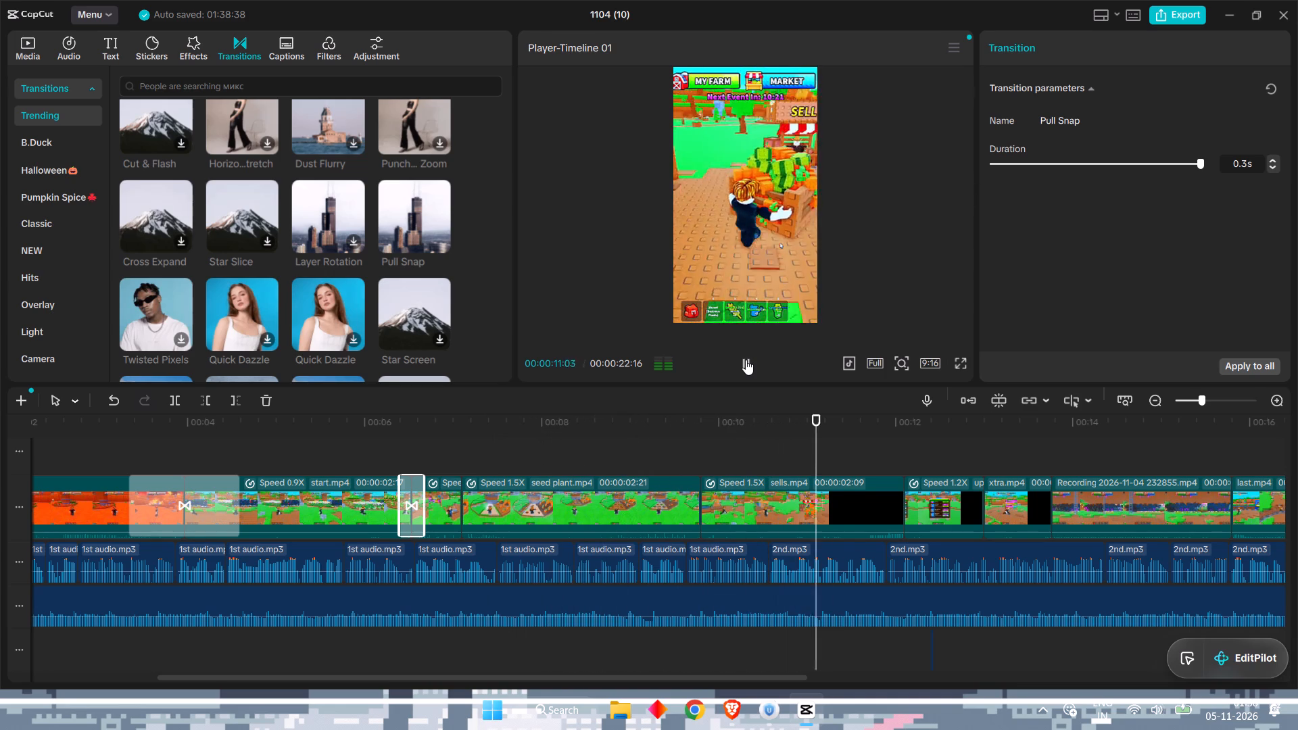
left_click(746, 360)
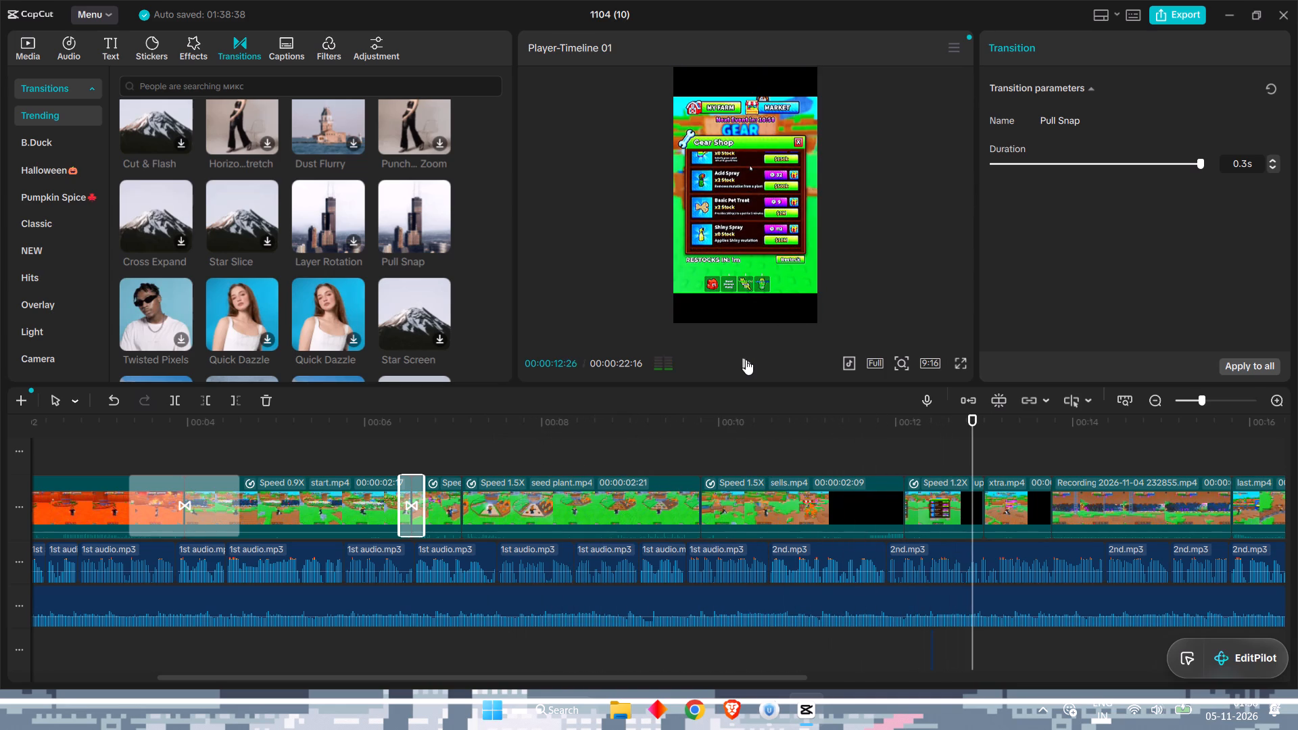
left_click(746, 360)
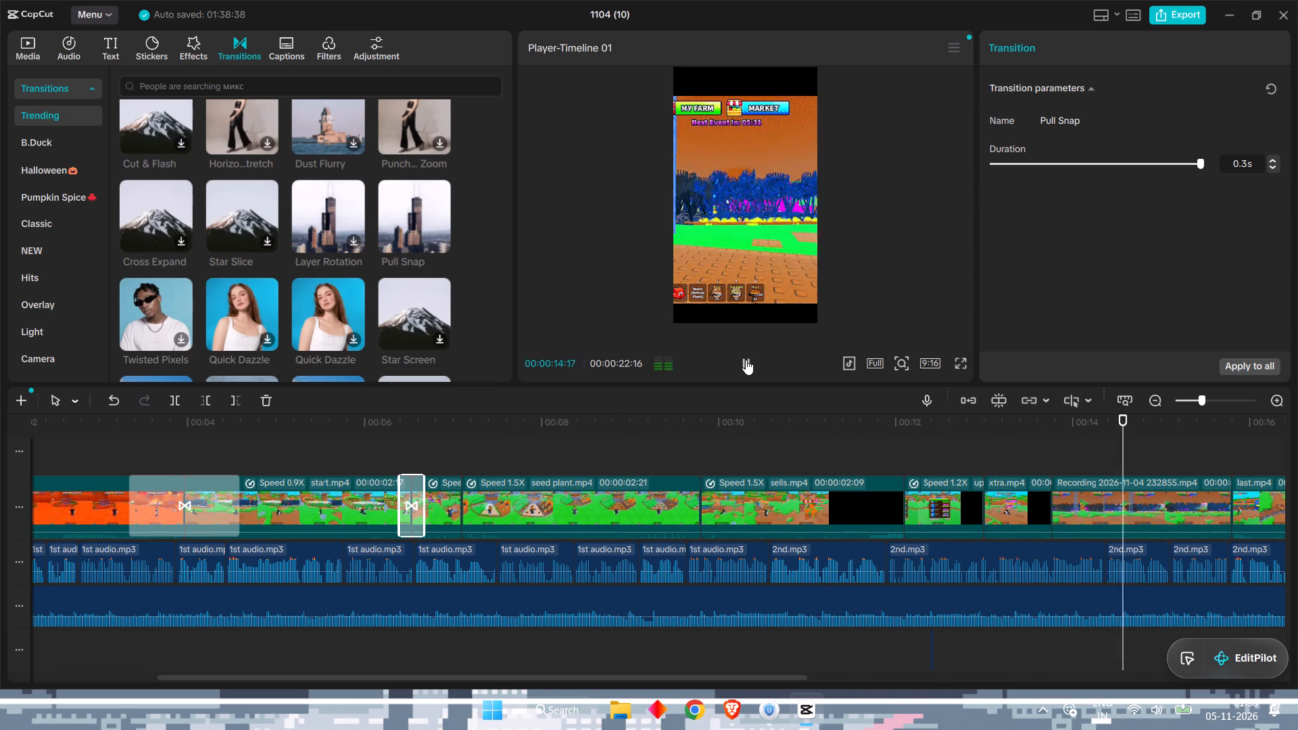
left_click(746, 360)
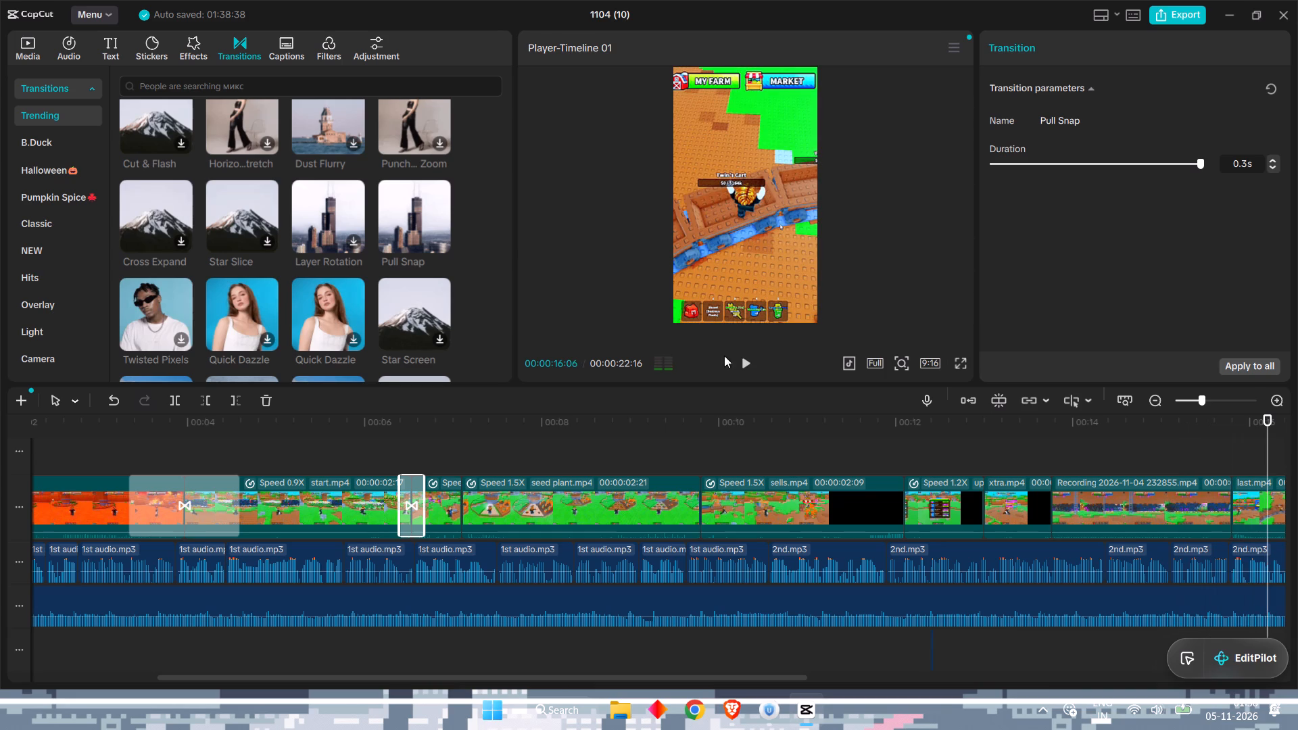
Add the trending Contrast Overlay transition to the cut between xtra.mp4 and the Recording clip.
scroll(404, 306, "down", 1)
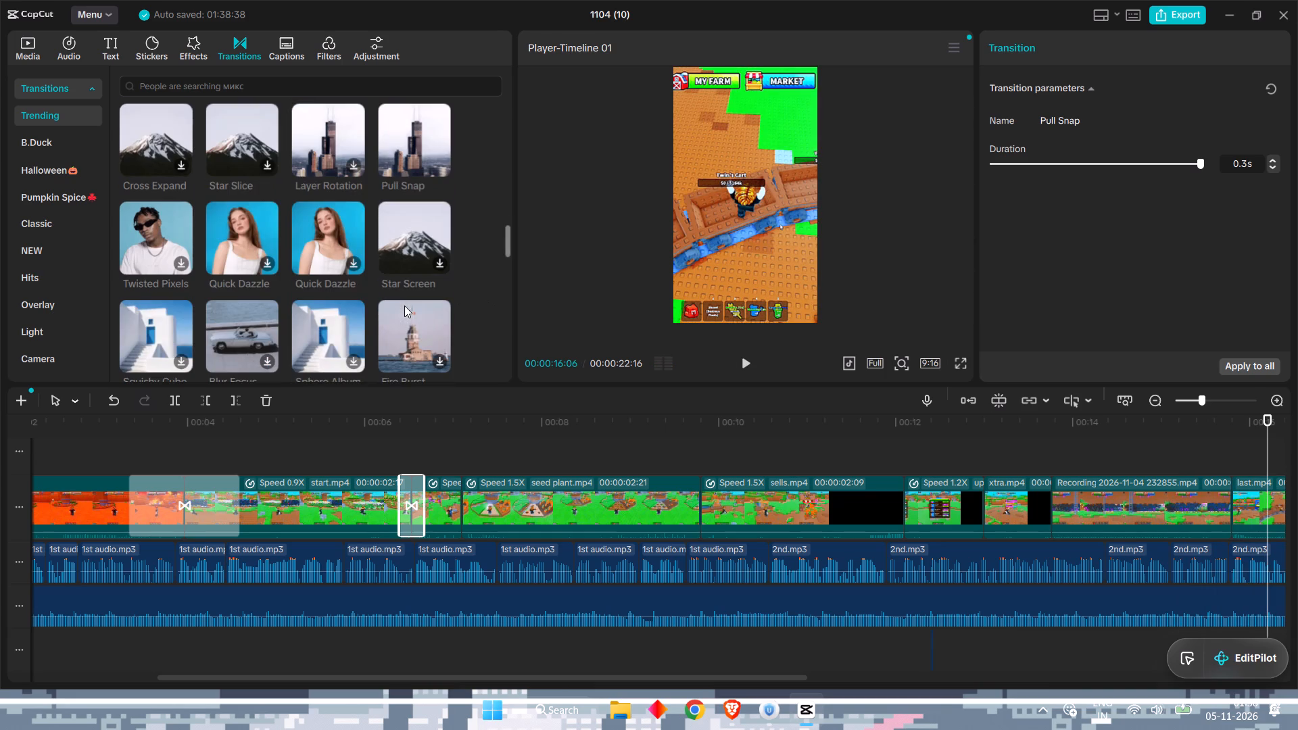
scroll(403, 337, "down", 1)
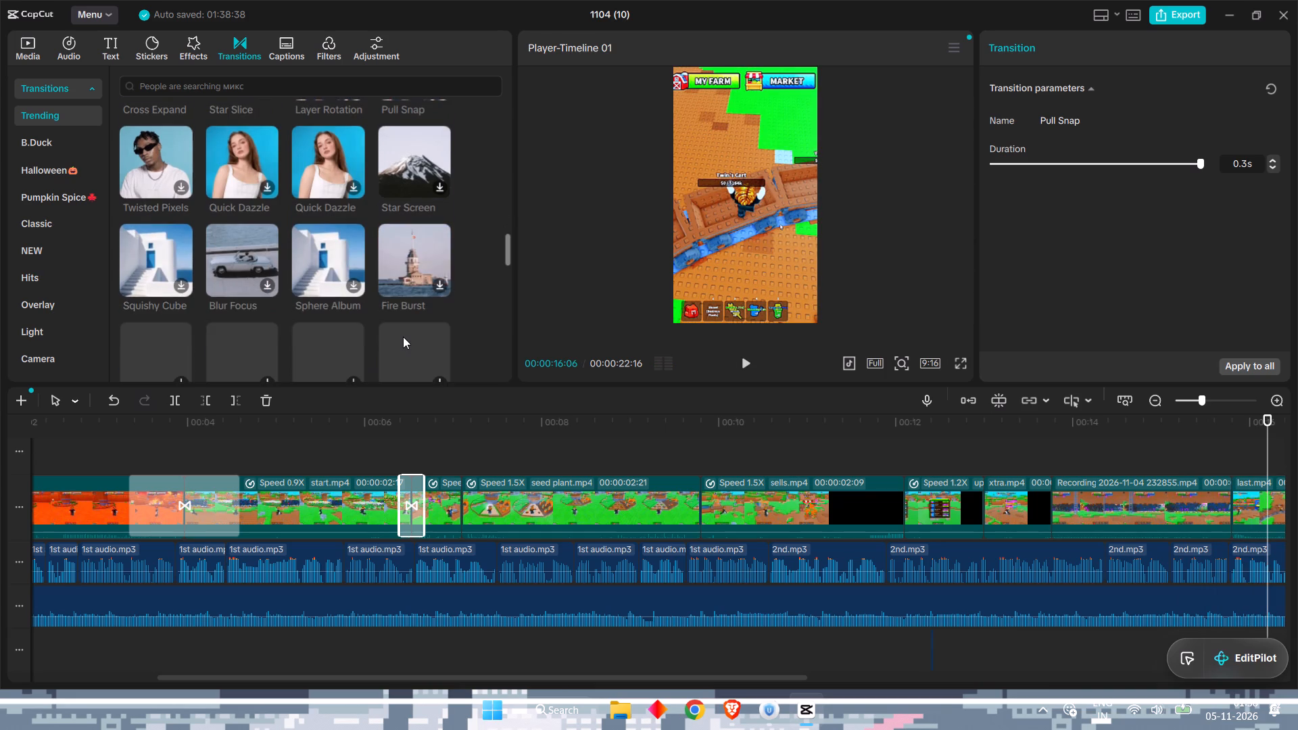
scroll(403, 337, "down", 2)
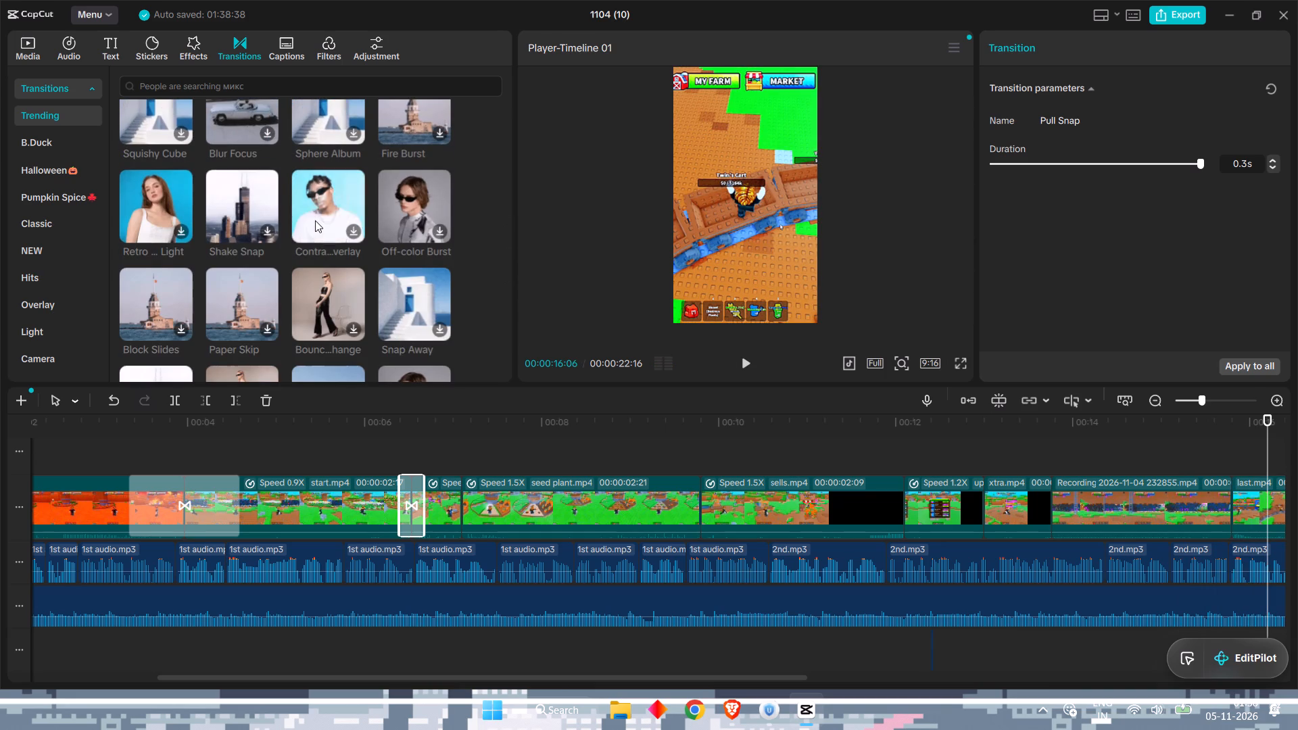
left_click_drag(315, 220, 1028, 505)
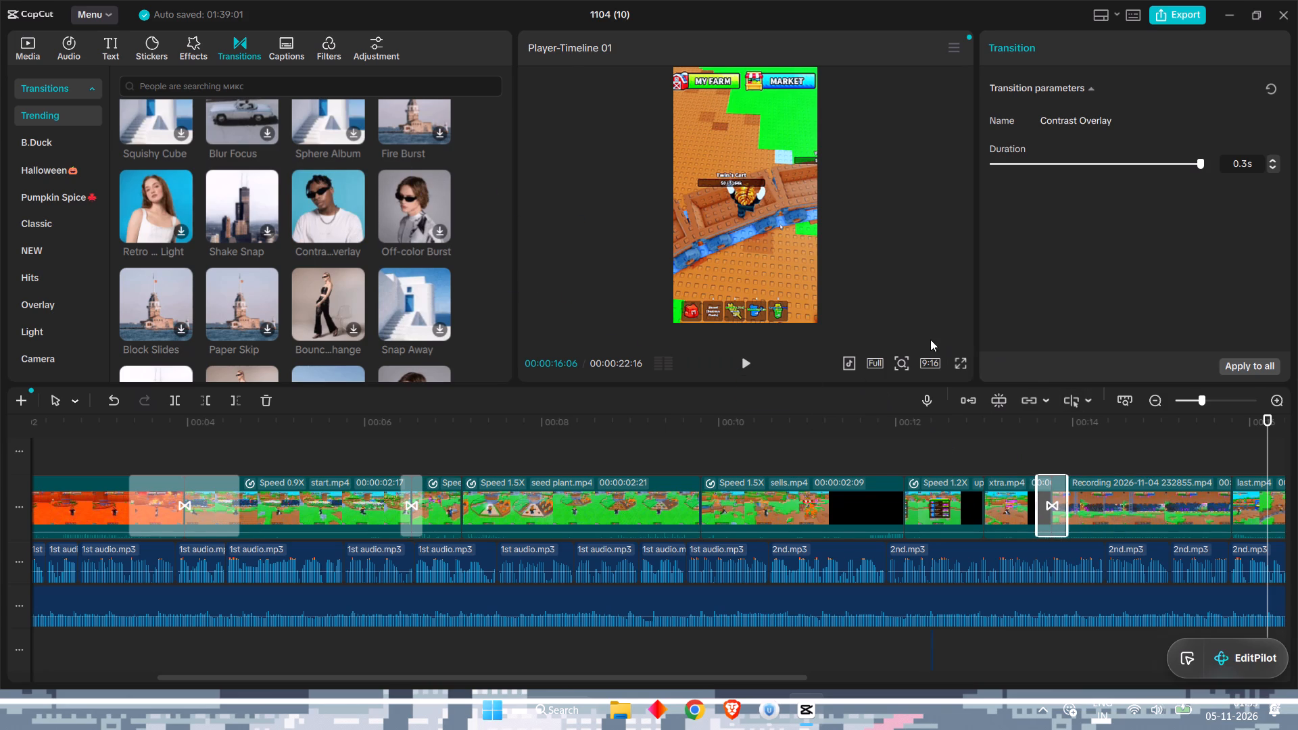
Show the preview full screen and rewind the short to its start for review.
left_click(963, 360)
left_click_drag(602, 652, 546, 652)
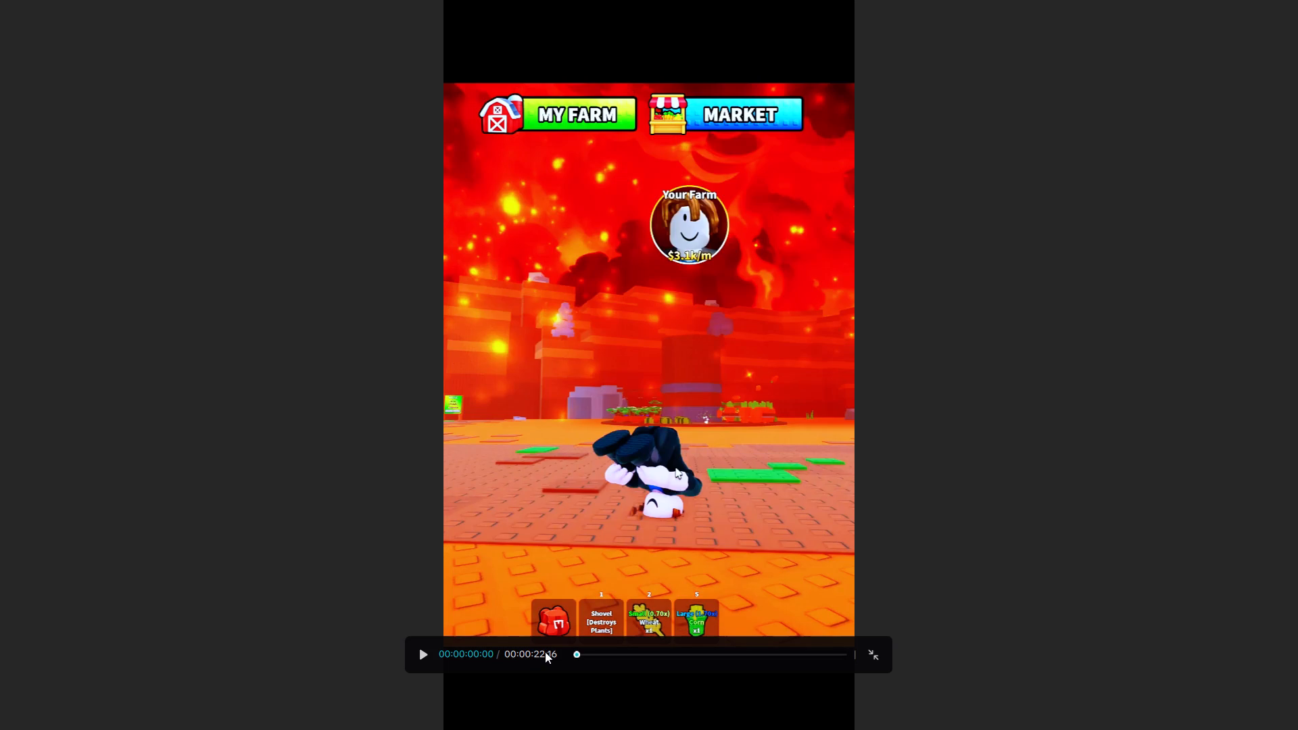